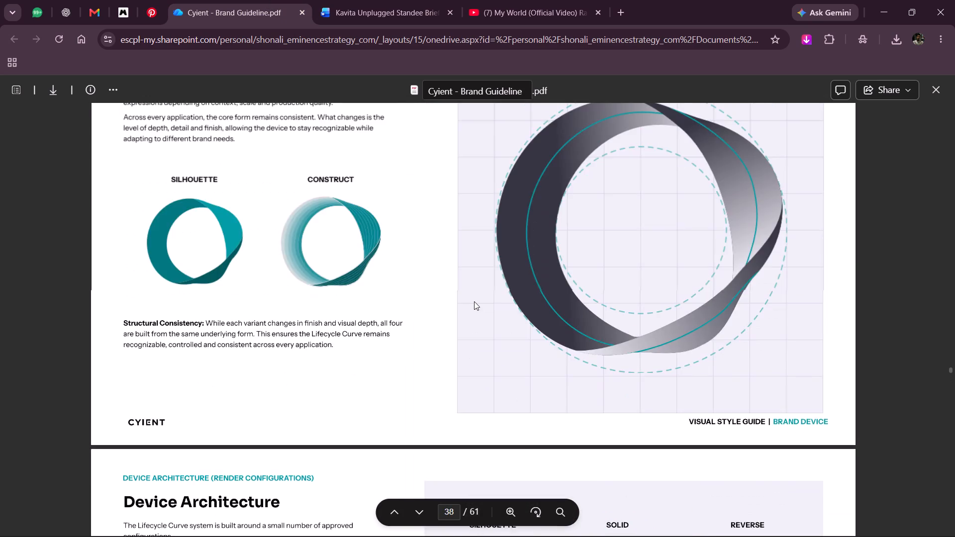
{"action": "scroll", "coordinate": [474, 301], "scroll_direction": "up", "scroll_amount": 3}
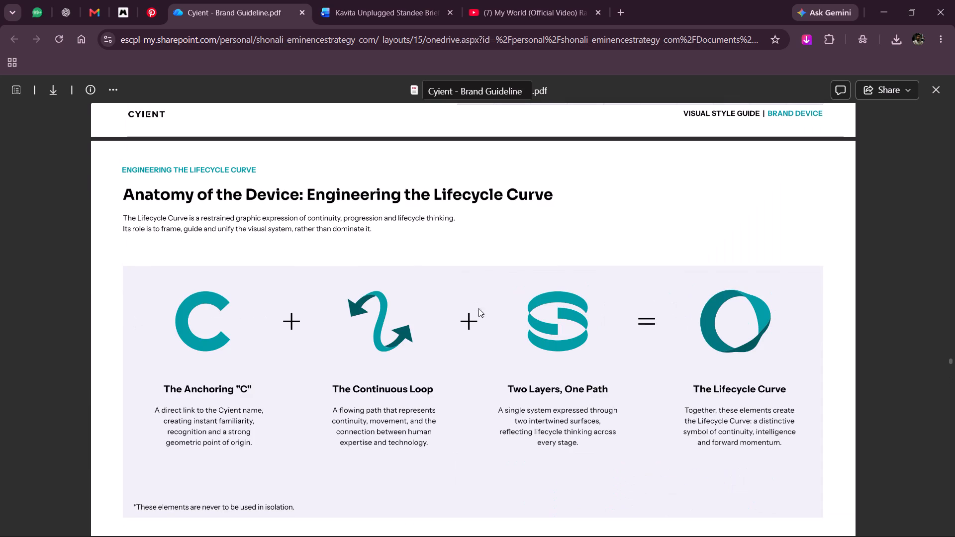
{"action": "scroll", "coordinate": [480, 314], "scroll_direction": "up", "scroll_amount": 1}
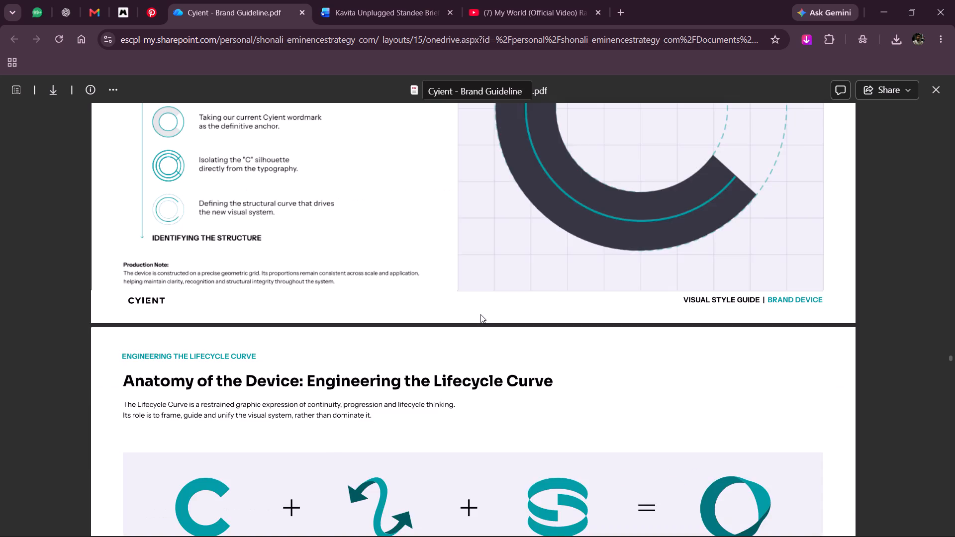
{"action": "scroll", "coordinate": [480, 314], "scroll_direction": "up", "scroll_amount": 1}
Examine the guideline's Device Architecture variants and the Device Constraints and Clear Space rules.
{"action": "scroll", "coordinate": [480, 314], "scroll_direction": "down", "scroll_amount": 2}
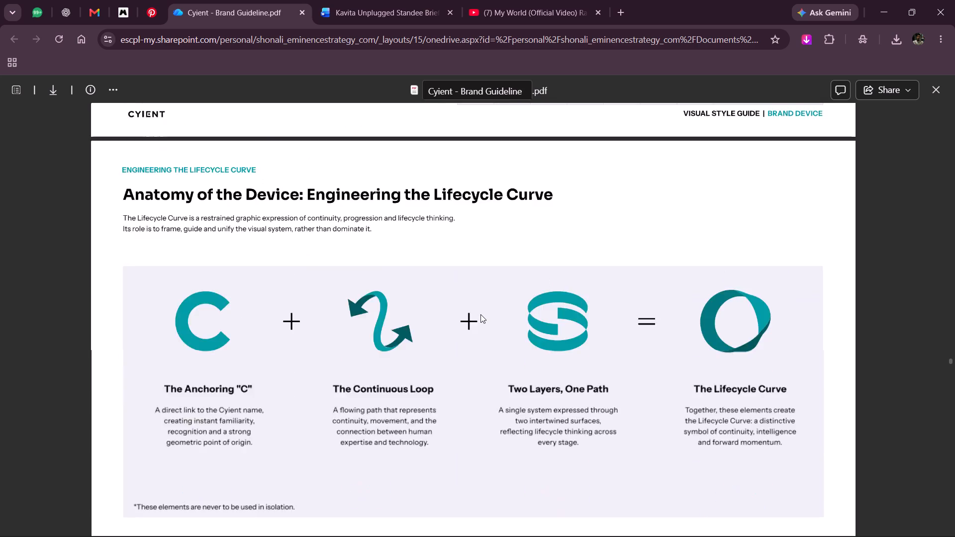
{"action": "scroll", "coordinate": [480, 314], "scroll_direction": "down", "scroll_amount": 4}
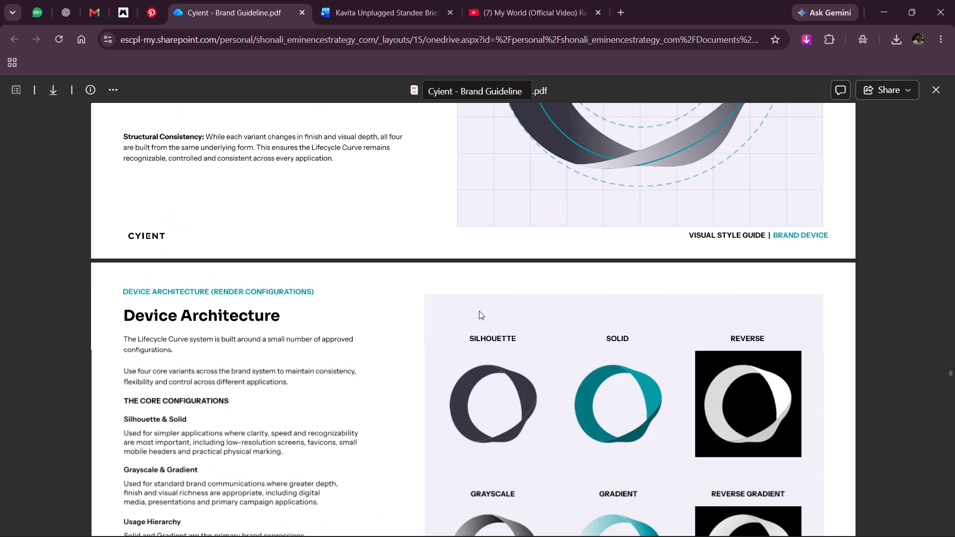
{"action": "scroll", "coordinate": [479, 311], "scroll_direction": "down", "scroll_amount": 3}
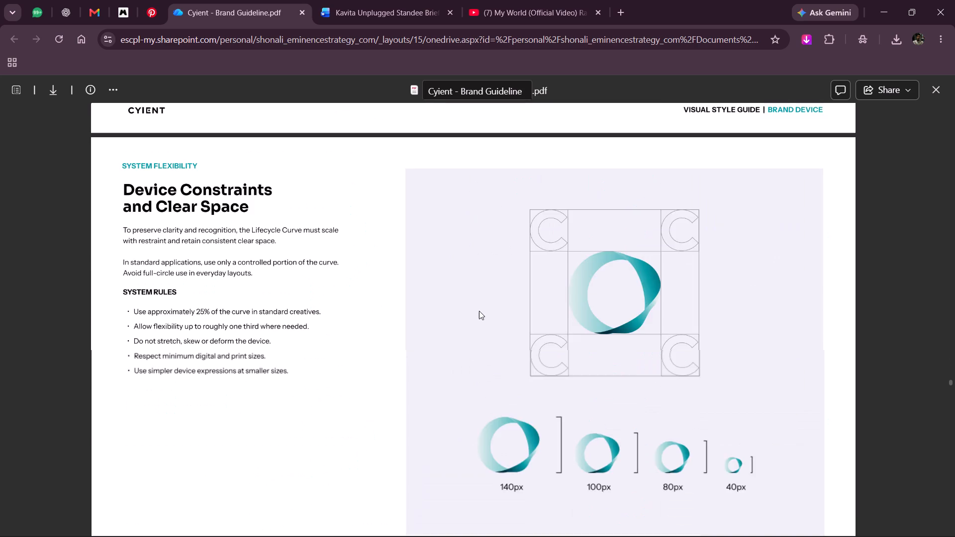
{"action": "scroll", "coordinate": [479, 311], "scroll_direction": "down", "scroll_amount": 2}
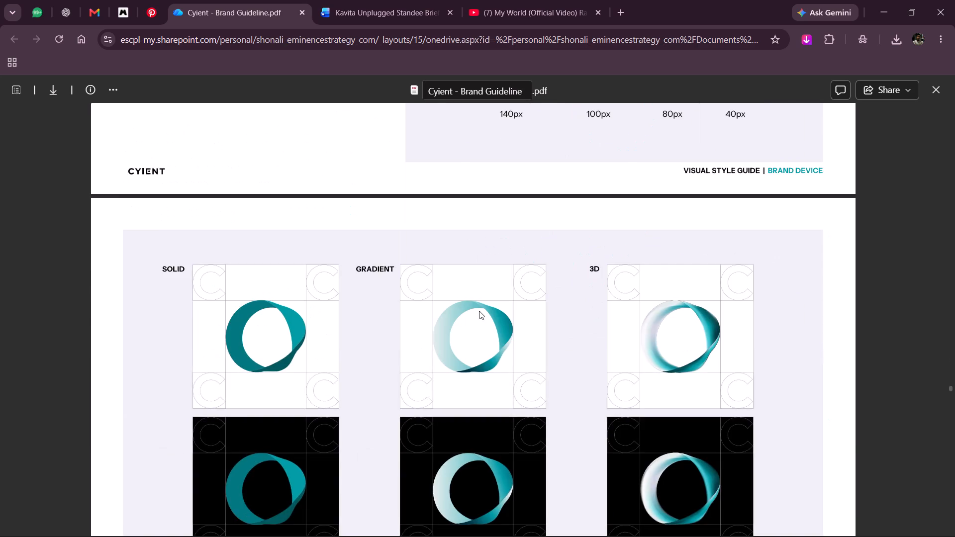
Examine the Rules for Brand Device page and its example layouts, along with the brand application pages that follow.
{"action": "scroll", "coordinate": [479, 311], "scroll_direction": "down", "scroll_amount": 5}
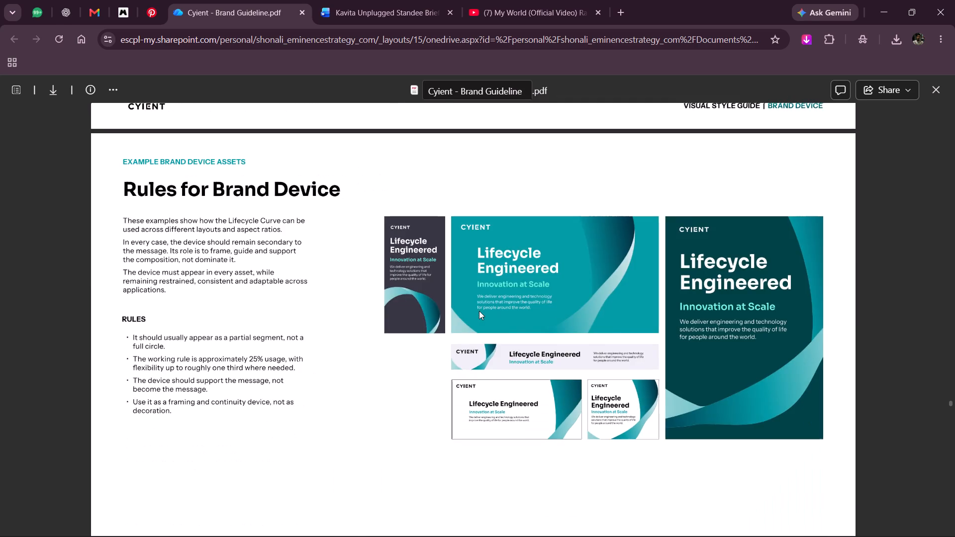
{"action": "scroll", "coordinate": [479, 311], "scroll_direction": "down", "scroll_amount": 6}
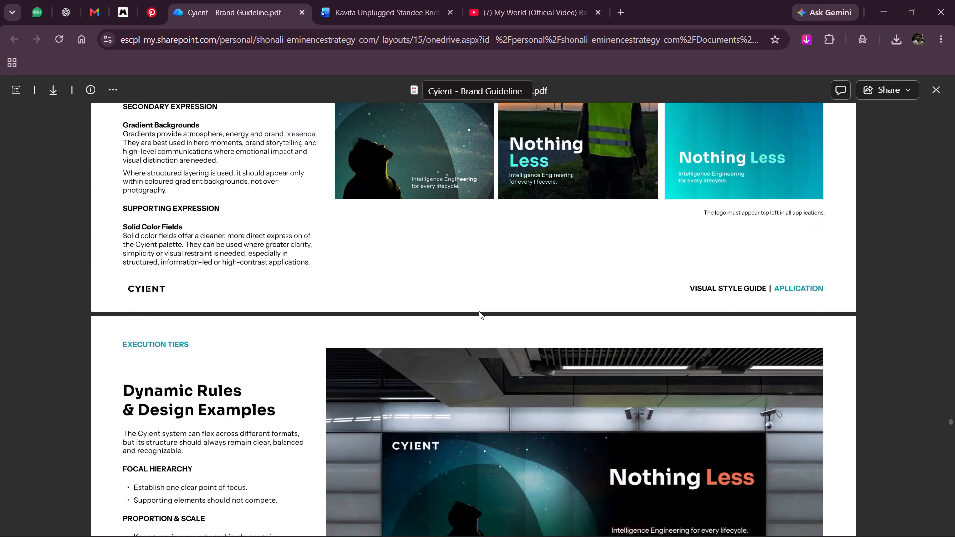
{"action": "scroll", "coordinate": [479, 311], "scroll_direction": "up", "scroll_amount": 5}
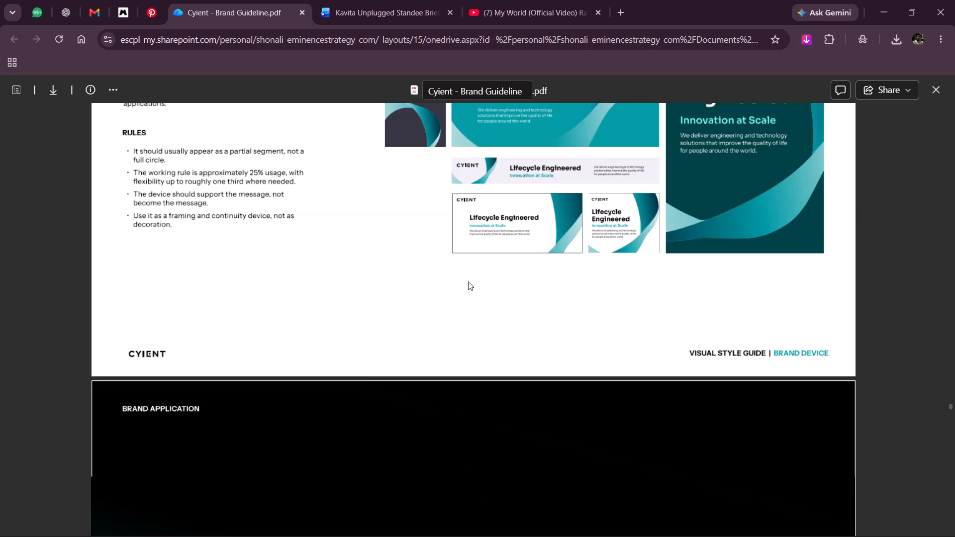
{"action": "scroll", "coordinate": [429, 283], "scroll_direction": "up", "scroll_amount": 2}
{"action": "scroll", "coordinate": [429, 283], "scroll_direction": "down", "scroll_amount": 1}
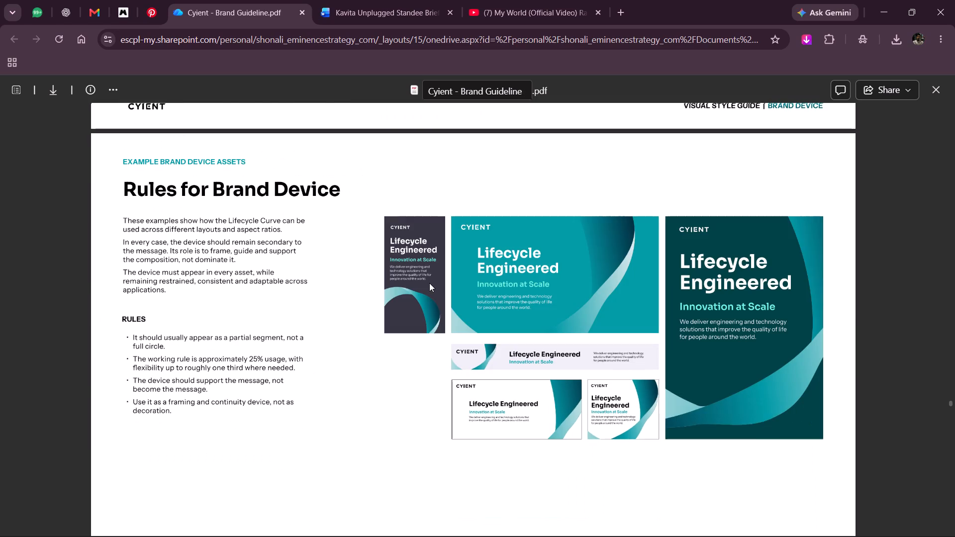
Return to the Device Architecture page and inspect the gradient and solid versions of the Lifecycle Curve.
{"action": "scroll", "coordinate": [400, 284], "scroll_direction": "up", "scroll_amount": 3}
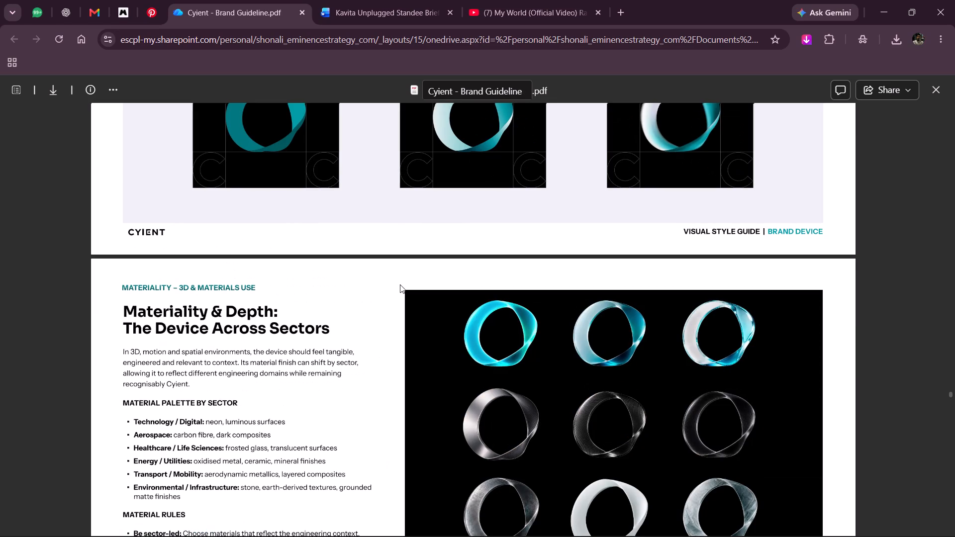
{"action": "scroll", "coordinate": [373, 190], "scroll_direction": "up", "scroll_amount": 1}
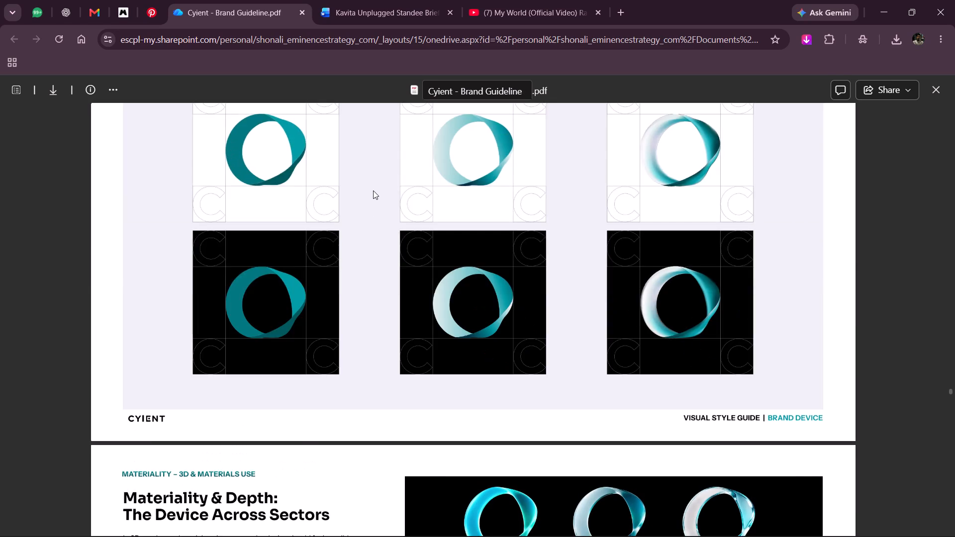
{"action": "scroll", "coordinate": [373, 190], "scroll_direction": "up", "scroll_amount": 3}
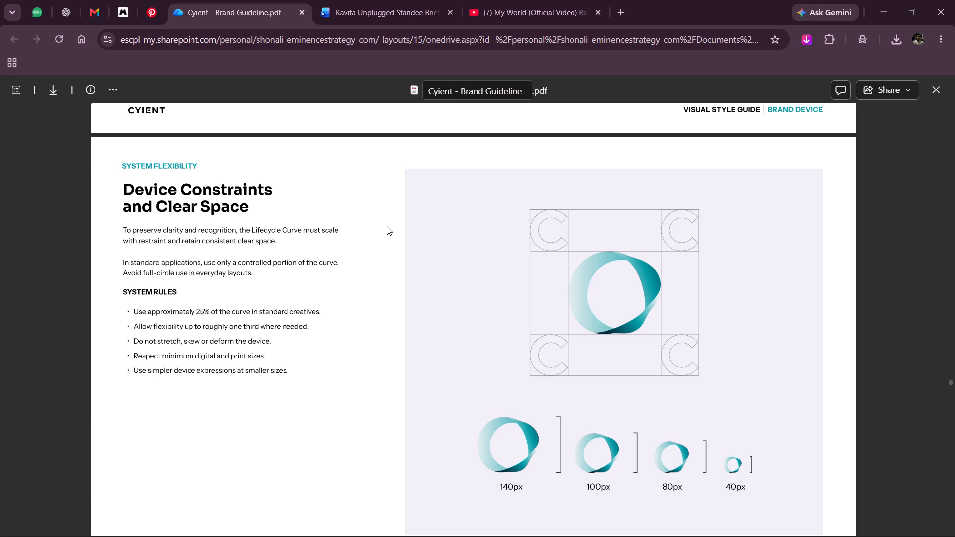
{"action": "scroll", "coordinate": [388, 228], "scroll_direction": "up", "scroll_amount": 1}
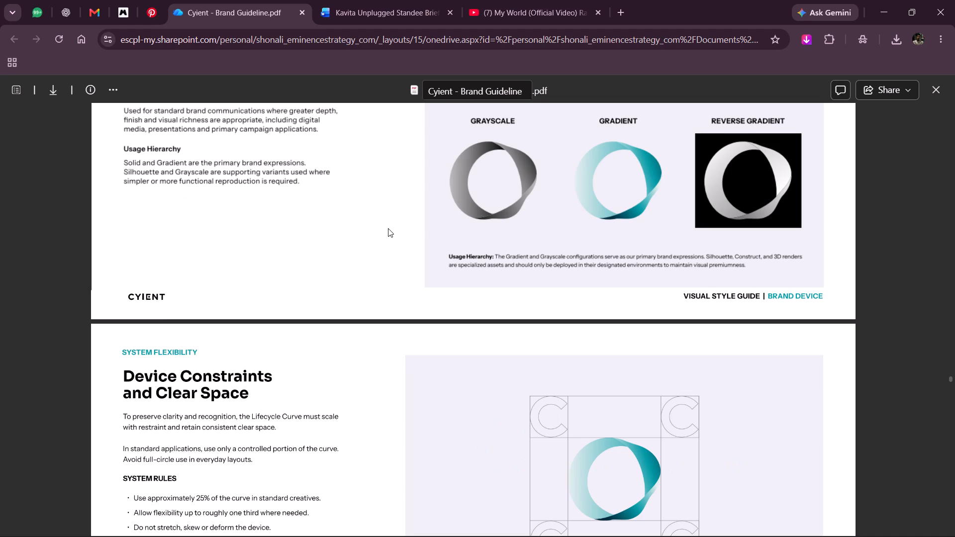
{"action": "scroll", "coordinate": [388, 228], "scroll_direction": "up", "scroll_amount": 1}
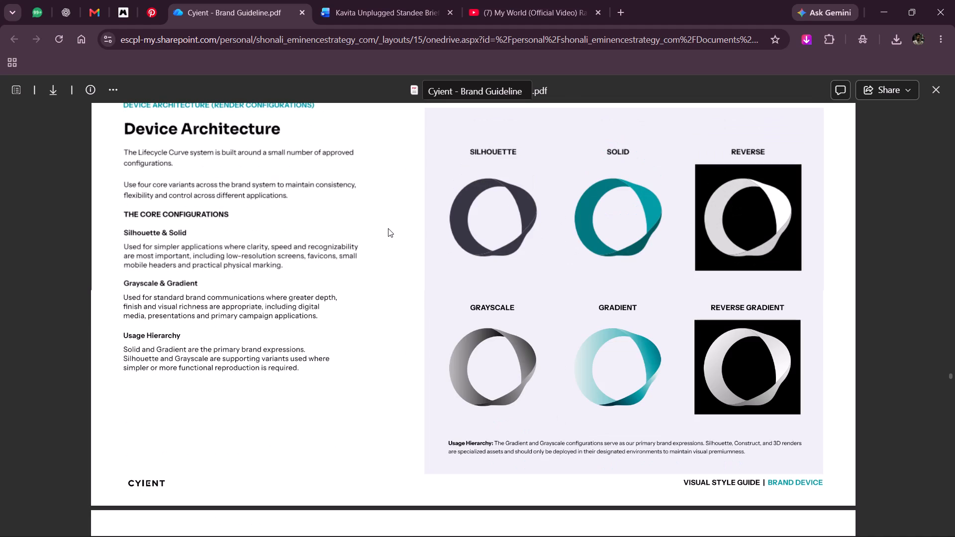
{"action": "left_click", "coordinate": [623, 371]}
{"action": "left_click", "coordinate": [651, 359]}
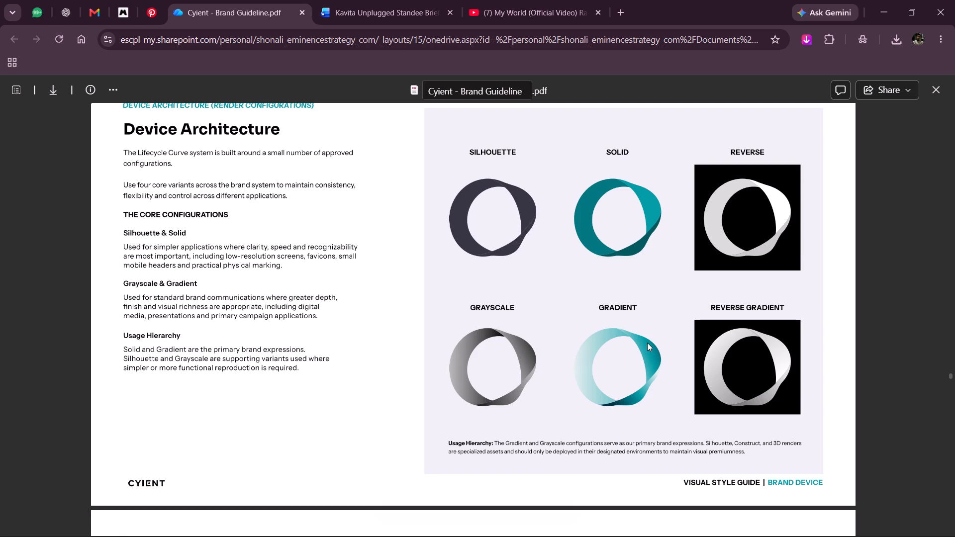
{"action": "scroll", "coordinate": [647, 343], "scroll_direction": "up", "scroll_amount": 1}
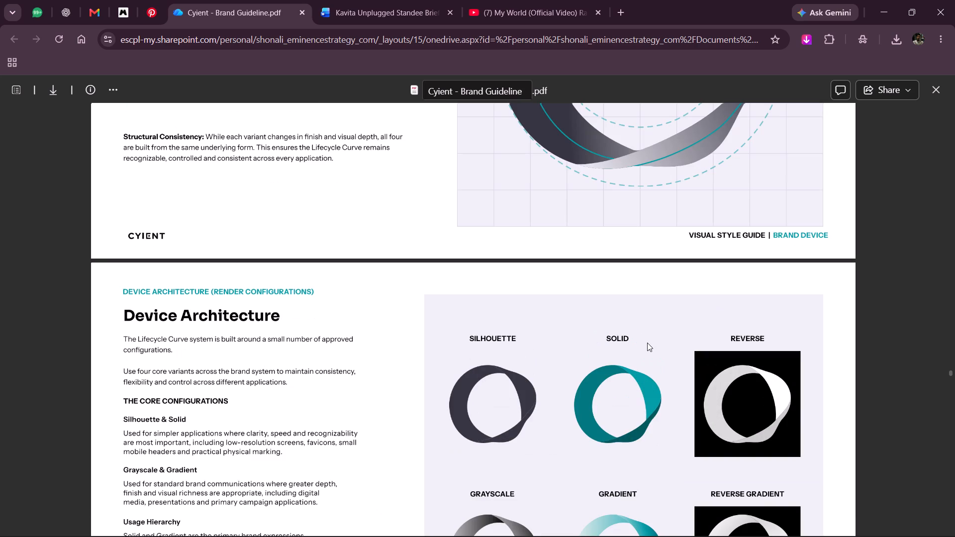
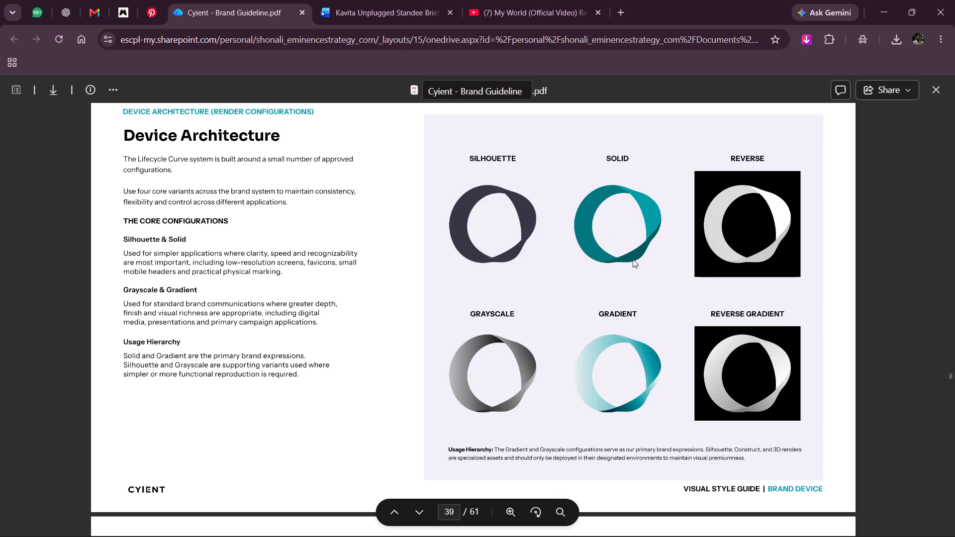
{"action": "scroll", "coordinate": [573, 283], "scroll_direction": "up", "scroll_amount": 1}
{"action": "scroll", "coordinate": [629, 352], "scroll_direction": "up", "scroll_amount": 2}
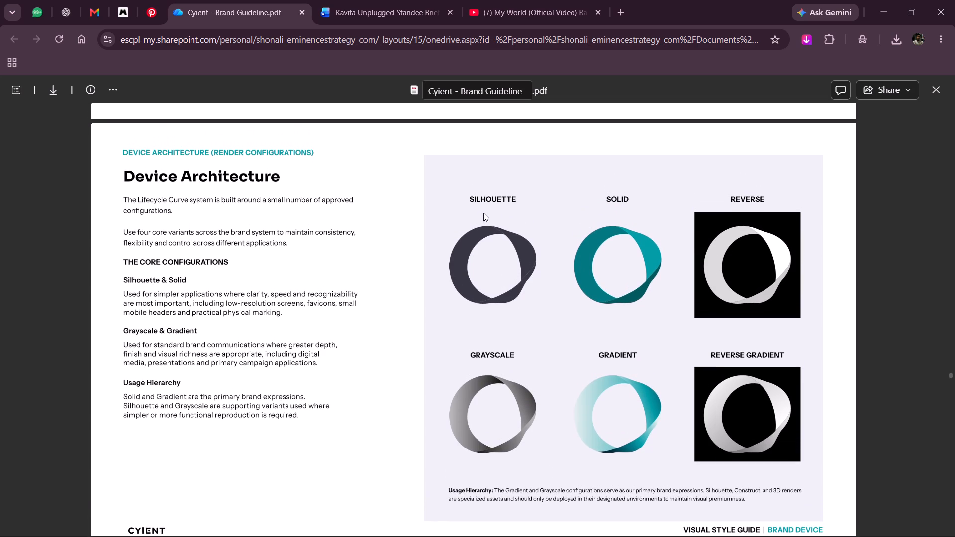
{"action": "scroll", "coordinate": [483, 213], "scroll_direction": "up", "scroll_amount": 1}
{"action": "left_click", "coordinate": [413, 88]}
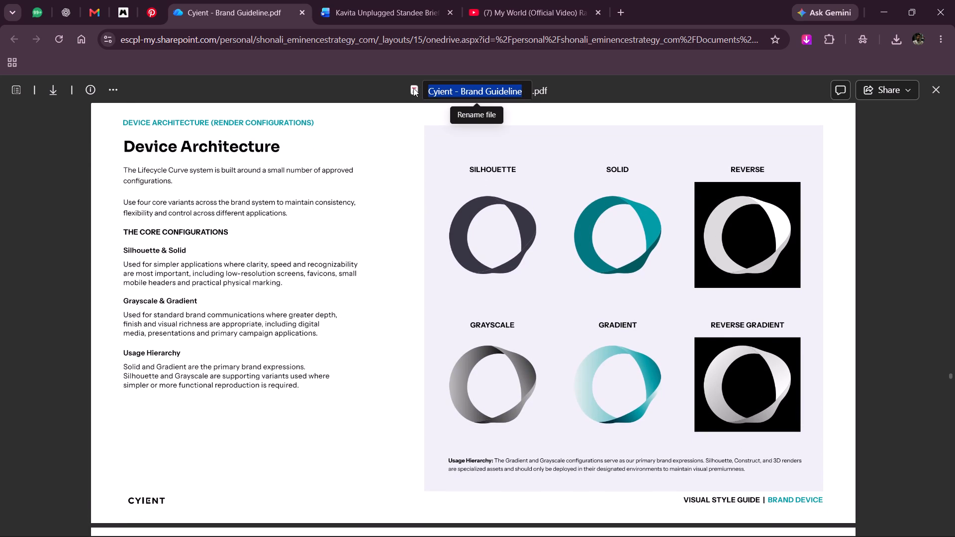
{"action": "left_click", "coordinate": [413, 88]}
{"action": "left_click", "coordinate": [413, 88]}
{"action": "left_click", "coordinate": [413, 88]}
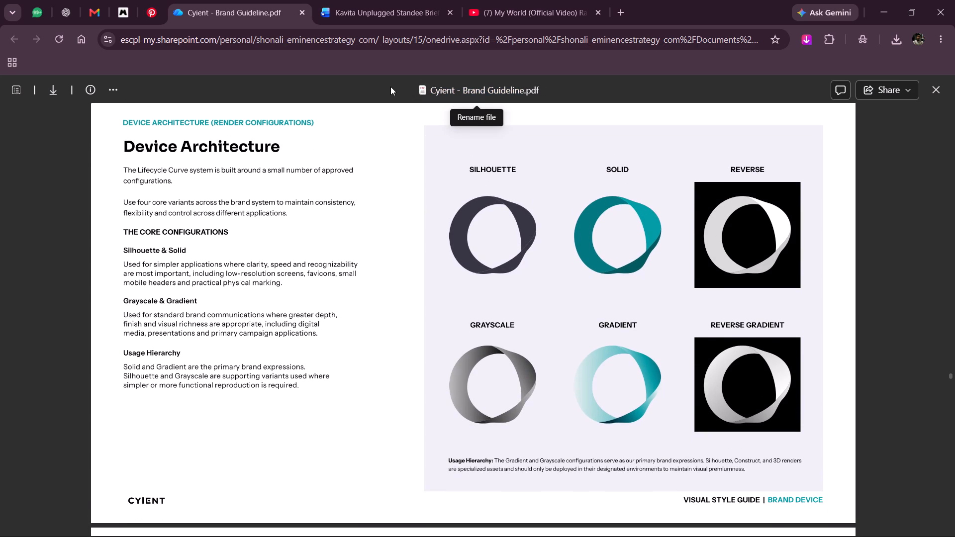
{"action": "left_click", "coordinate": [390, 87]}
Switch to the Kavita Unplugged Standee Brief and review the reference photos of existing Cyient standees.
{"action": "left_click", "coordinate": [341, 3]}
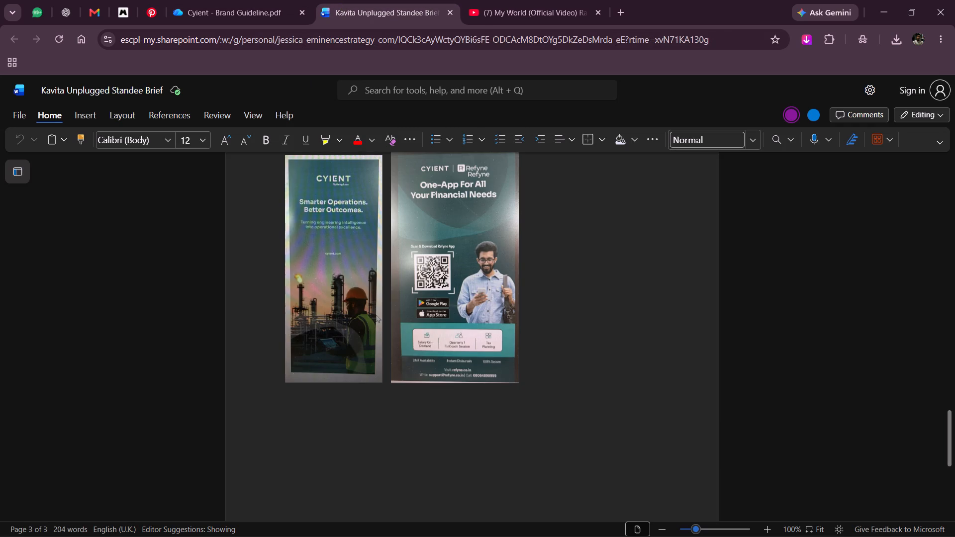
{"action": "scroll", "coordinate": [565, 302], "scroll_direction": "up", "scroll_amount": 2}
{"action": "scroll", "coordinate": [676, 330], "scroll_direction": "up", "scroll_amount": 1}
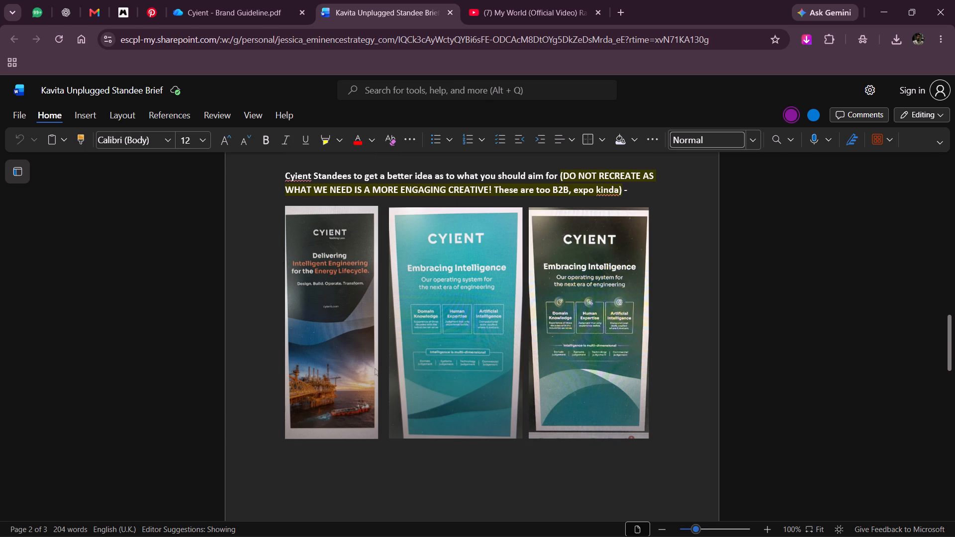
Examine the remaining reference photos of existing Cyient standees on page 3 of the standee brief.
{"action": "scroll", "coordinate": [706, 279], "scroll_direction": "down", "scroll_amount": 1}
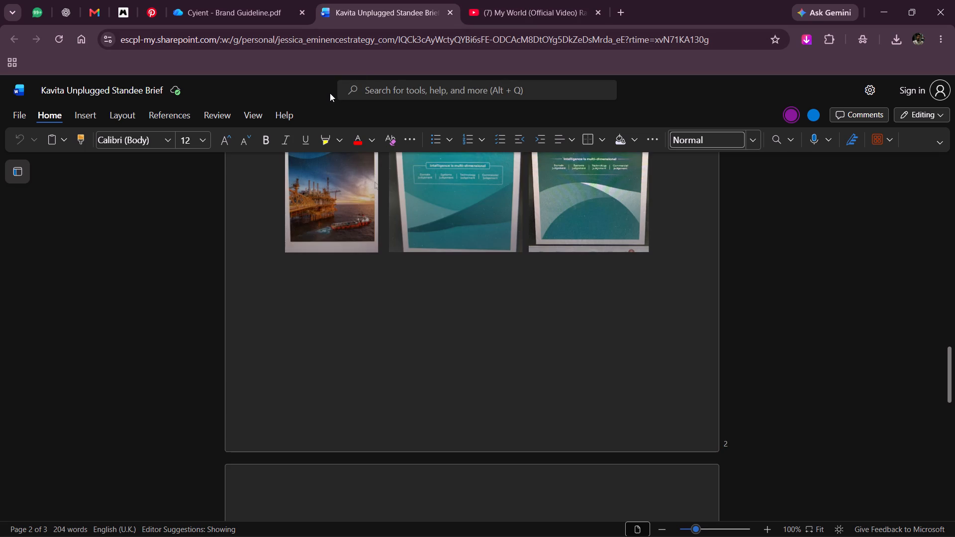
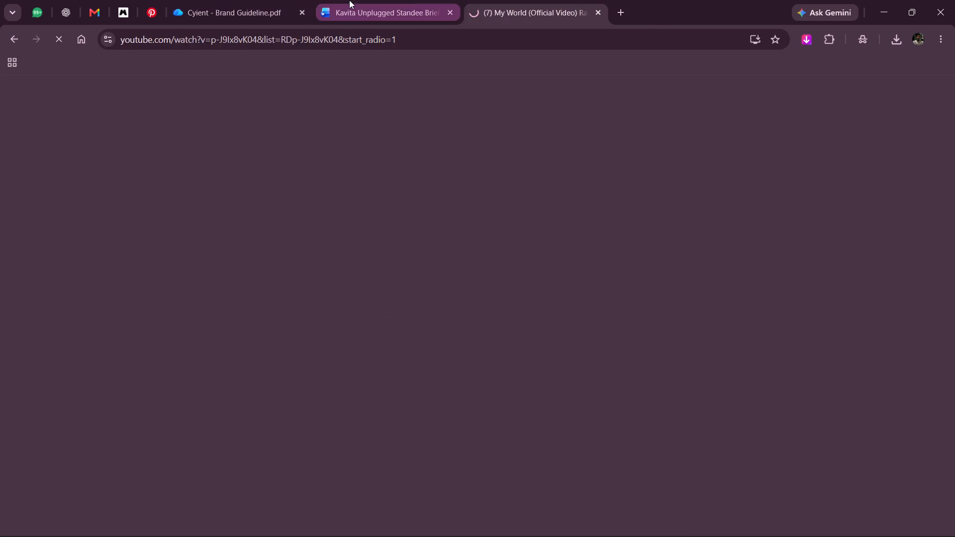
Switch to the Cyient Brand Guideline and review the Lifecycle Curve's clear space rules and device architecture variants.
{"action": "left_click", "coordinate": [349, 0]}
{"action": "left_click", "coordinate": [241, 4]}
{"action": "scroll", "coordinate": [856, 288], "scroll_direction": "down", "scroll_amount": 2}
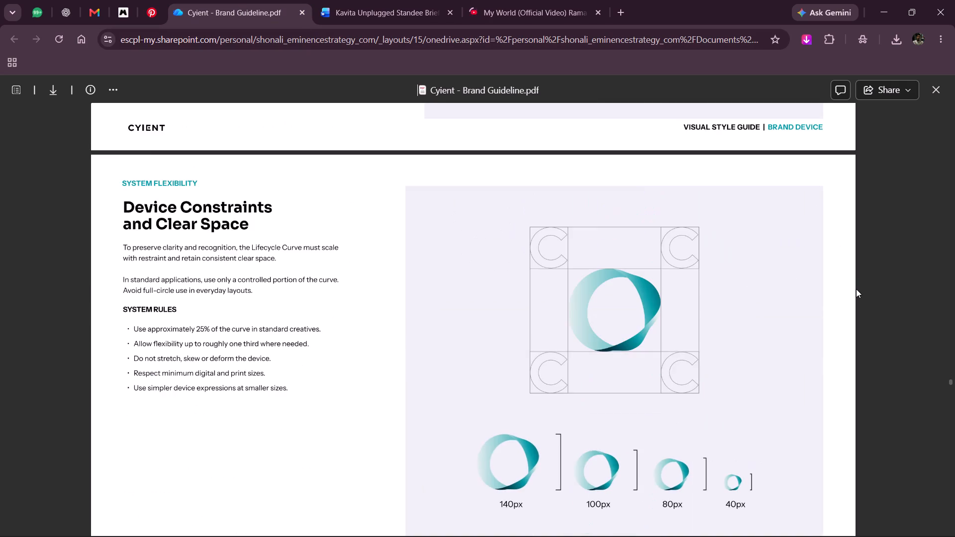
{"action": "scroll", "coordinate": [856, 289], "scroll_direction": "up", "scroll_amount": 2}
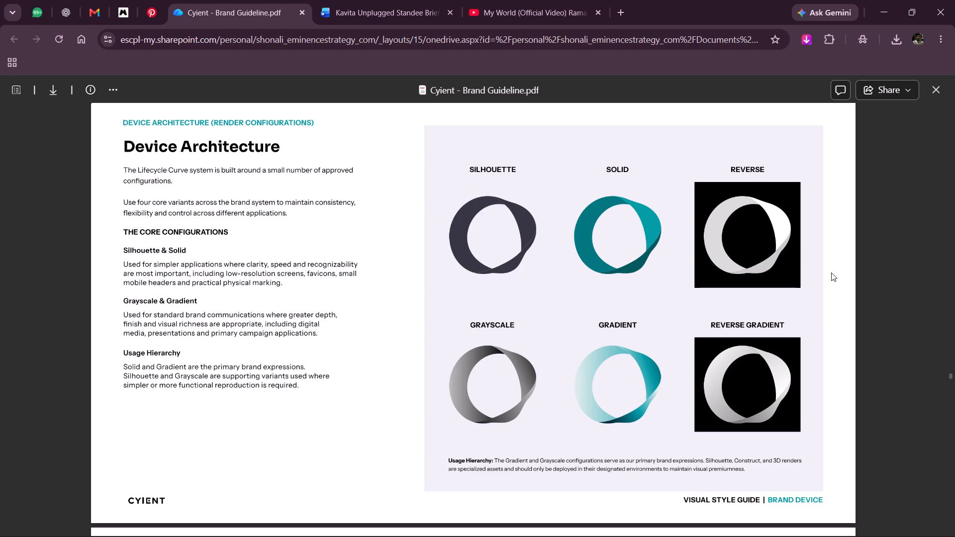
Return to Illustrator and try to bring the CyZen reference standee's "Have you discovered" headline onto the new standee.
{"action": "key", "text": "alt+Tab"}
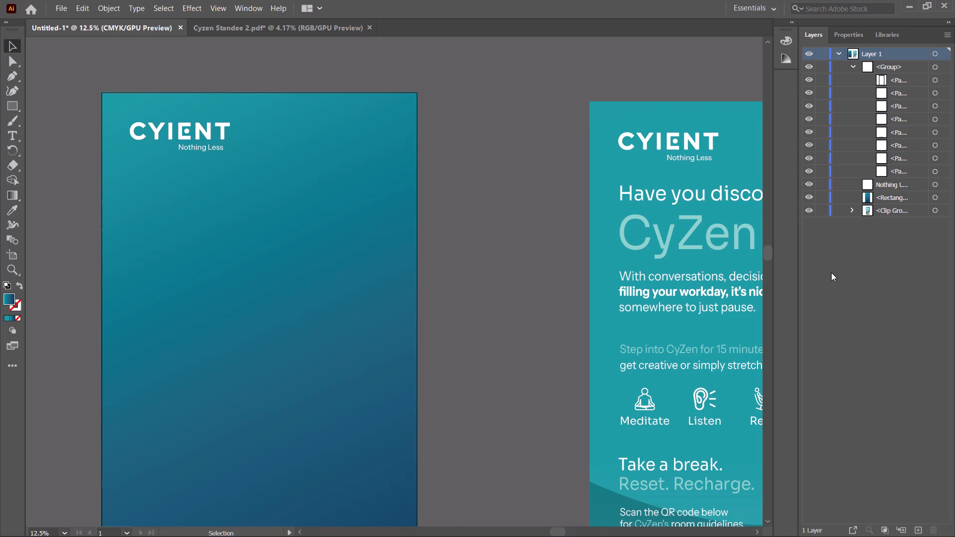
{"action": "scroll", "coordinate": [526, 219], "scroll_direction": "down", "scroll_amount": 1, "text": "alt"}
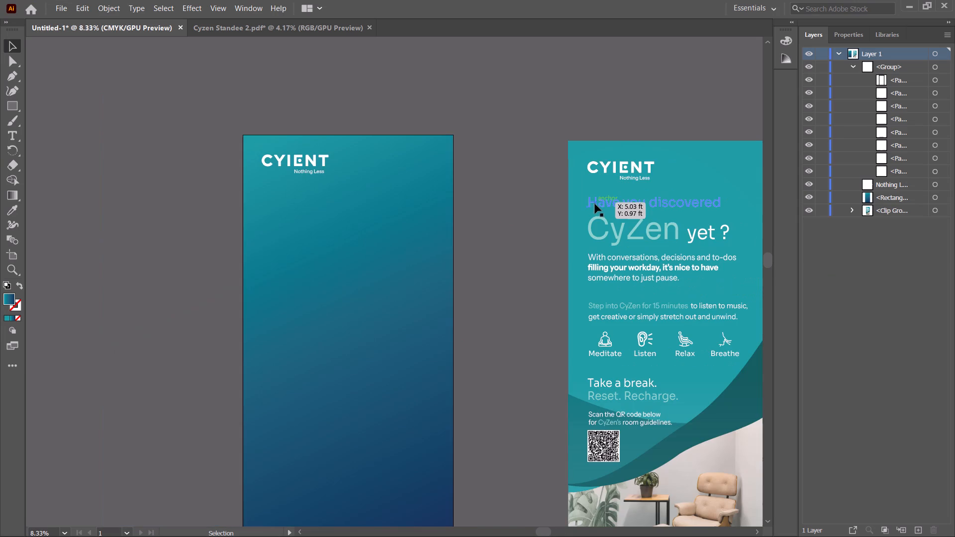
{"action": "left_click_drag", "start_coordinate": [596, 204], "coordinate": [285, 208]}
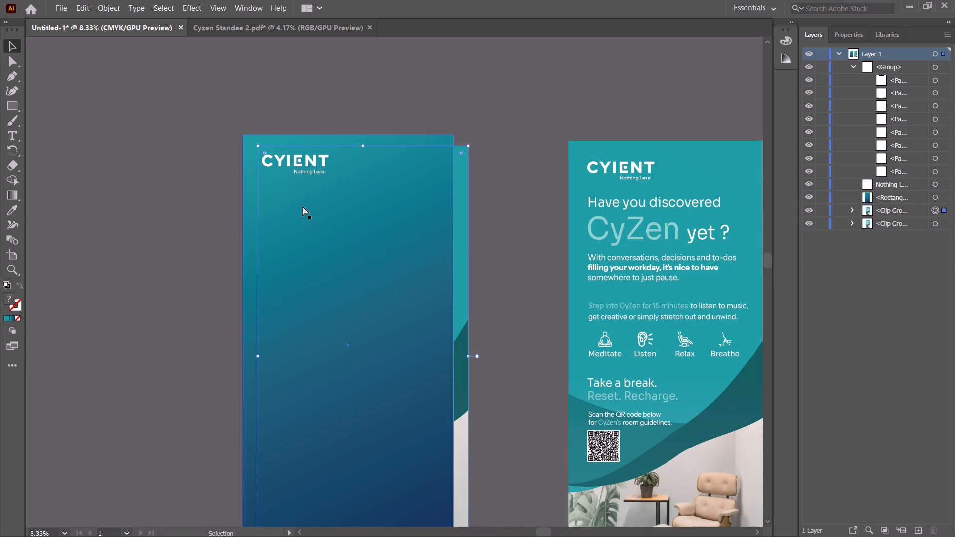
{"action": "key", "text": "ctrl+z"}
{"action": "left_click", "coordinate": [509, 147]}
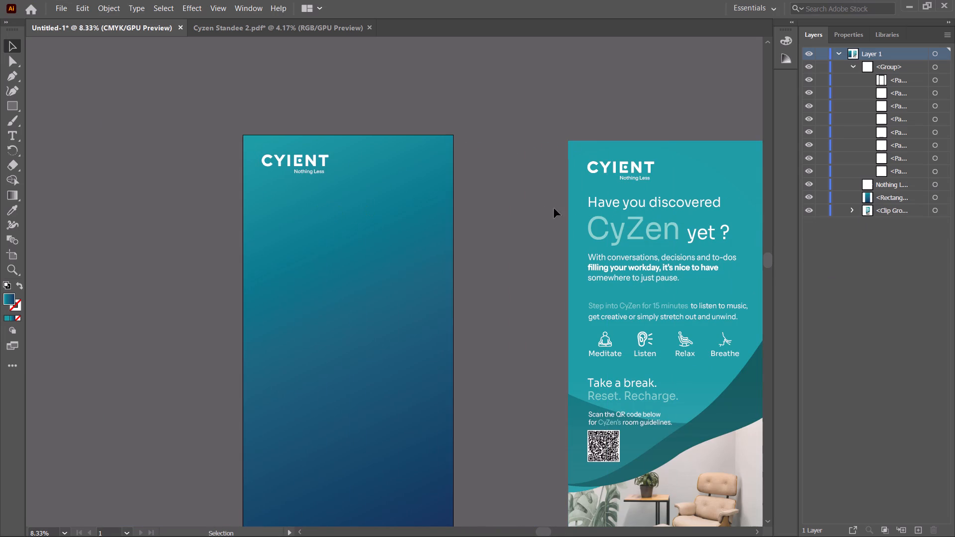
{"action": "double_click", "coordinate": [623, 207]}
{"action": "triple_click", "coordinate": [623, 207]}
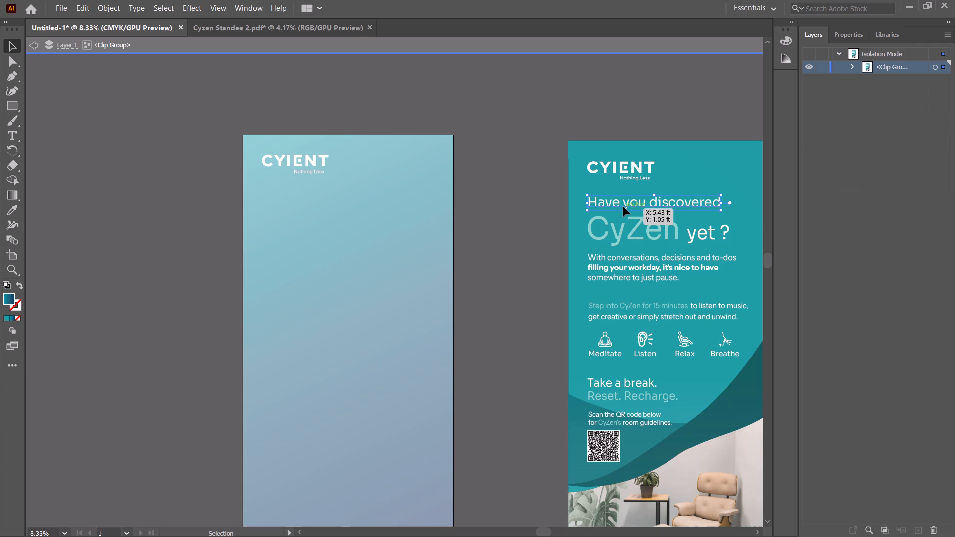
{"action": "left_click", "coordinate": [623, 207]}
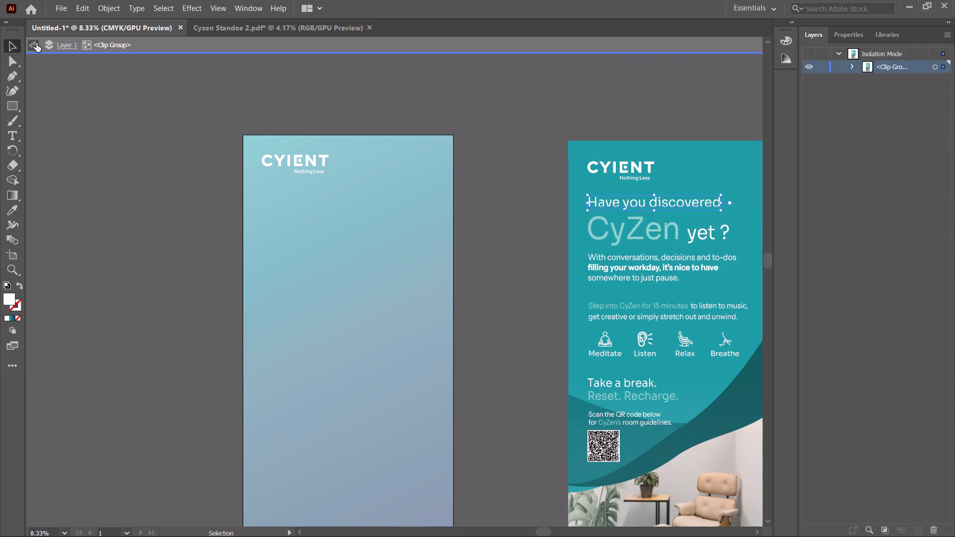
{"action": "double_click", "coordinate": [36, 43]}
Show the rulers and place a vertical guide aligned with the left edge of the Cyient logo.
{"action": "scroll", "coordinate": [282, 197], "scroll_direction": "up", "scroll_amount": 1, "text": "alt"}
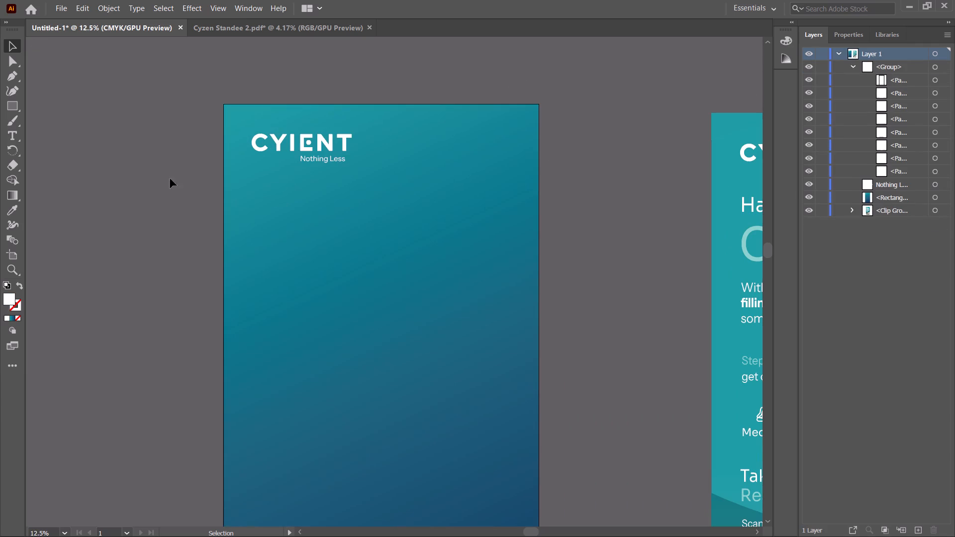
{"action": "key", "text": "ctrl+r"}
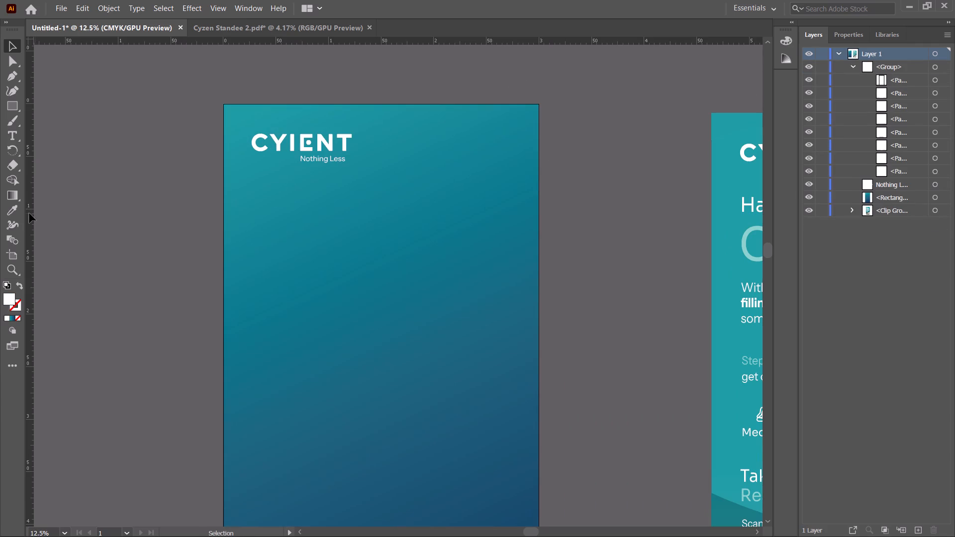
{"action": "left_click_drag", "start_coordinate": [29, 213], "coordinate": [250, 214]}
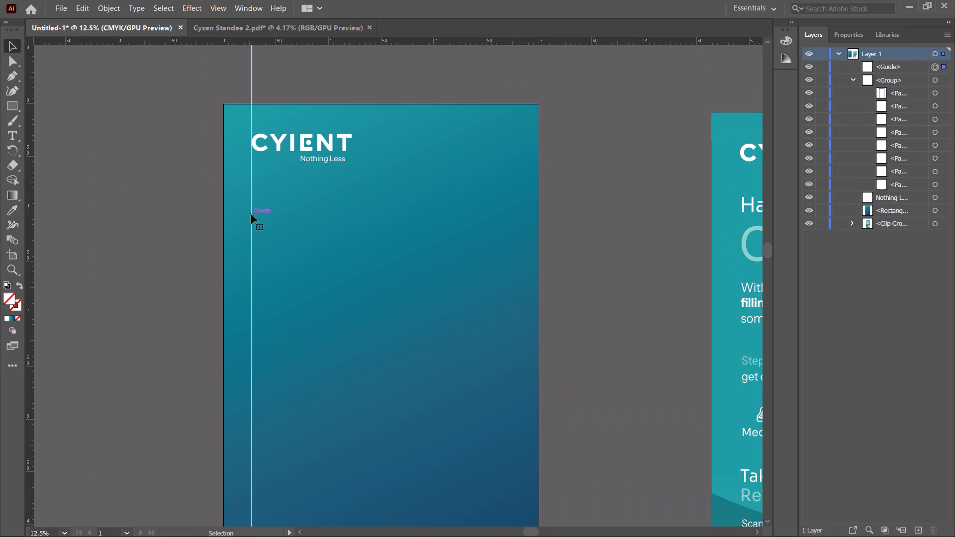
Place a point text object below the Cyient logo, just right of the vertical guide.
{"action": "key", "text": "t"}
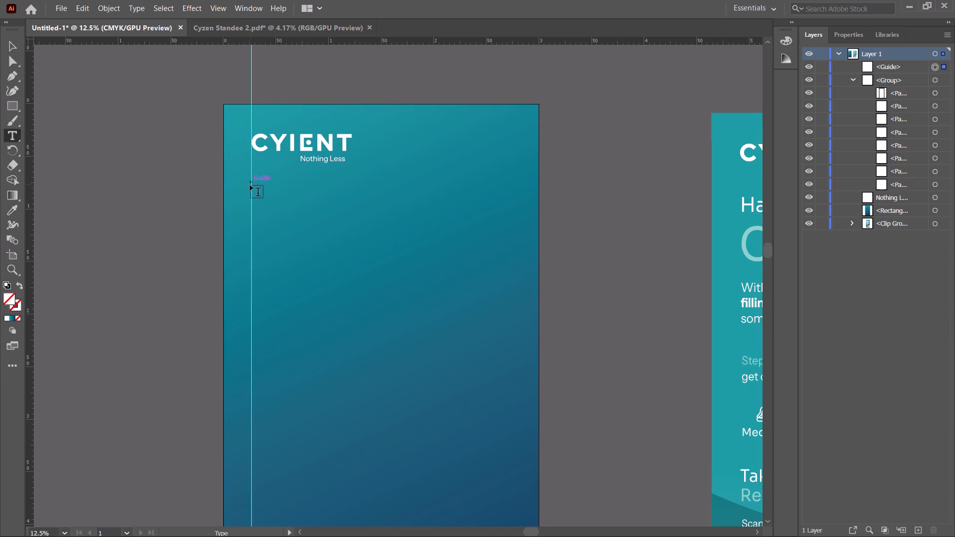
{"action": "left_click", "coordinate": [255, 203]}
Check the three ChatGPT Kavita Unplugged standee concepts and the brief's reference photos, then return to Illustrator.
{"action": "key", "text": "alt+Tab"}
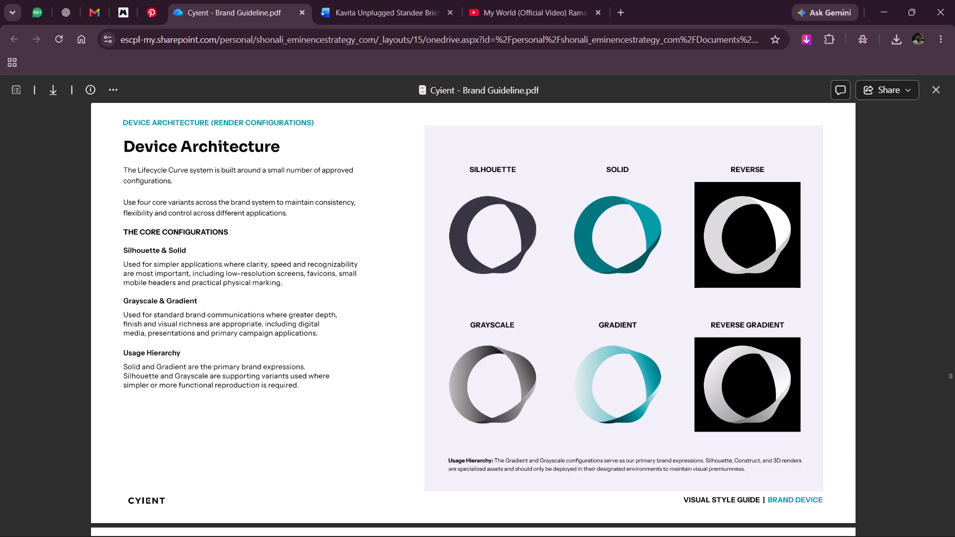
{"action": "left_click", "coordinate": [338, 0]}
{"action": "left_click", "coordinate": [208, 0]}
{"action": "left_click", "coordinate": [69, 0]}
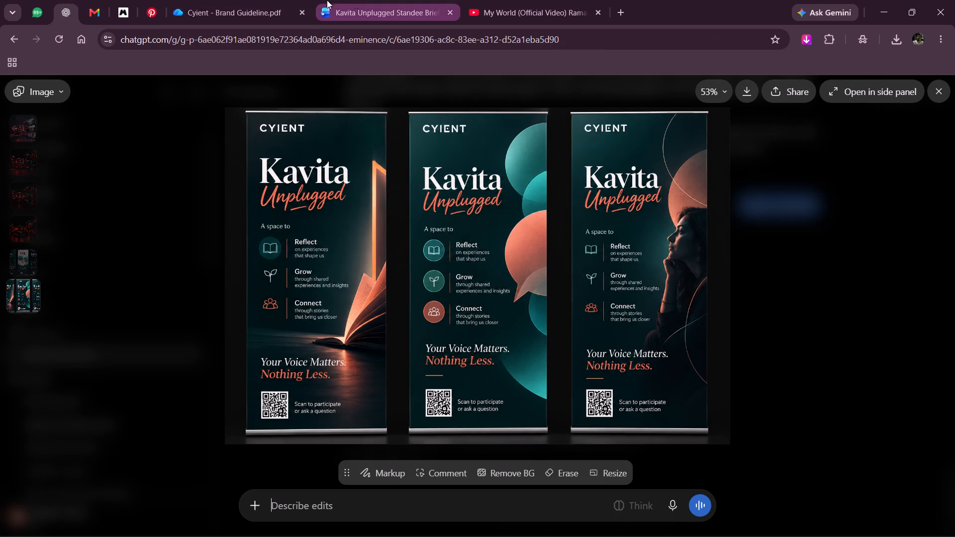
{"action": "left_click", "coordinate": [369, 0]}
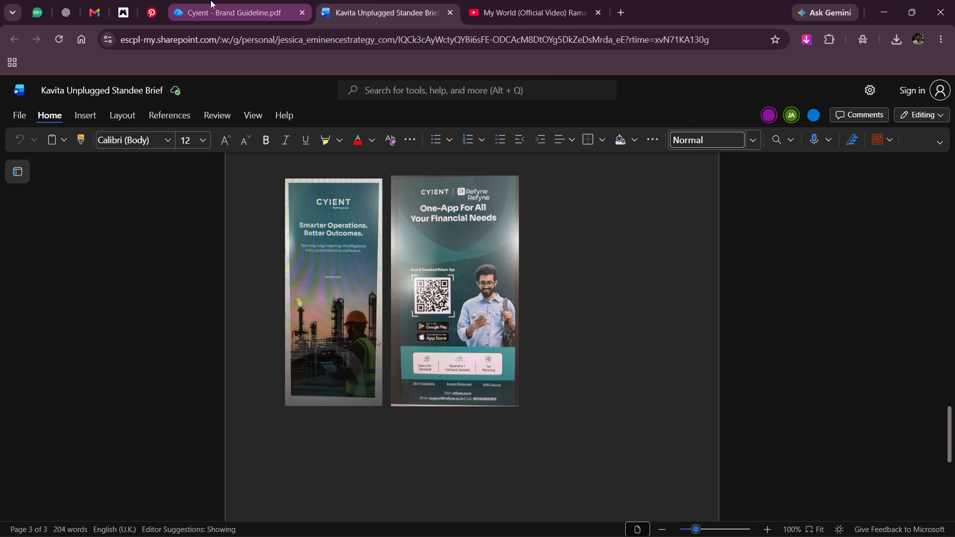
{"action": "key", "text": "alt+Tab"}
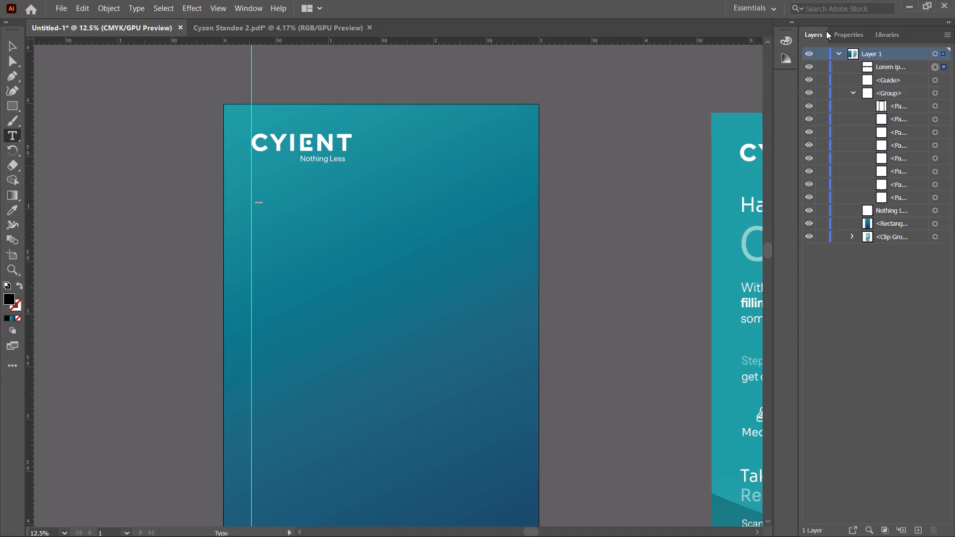
Bring up the character settings and dock them as a collapsed icon beside the layers list.
{"action": "key", "text": "ctrl+t"}
{"action": "left_click_drag", "start_coordinate": [477, 88], "coordinate": [800, 82]}
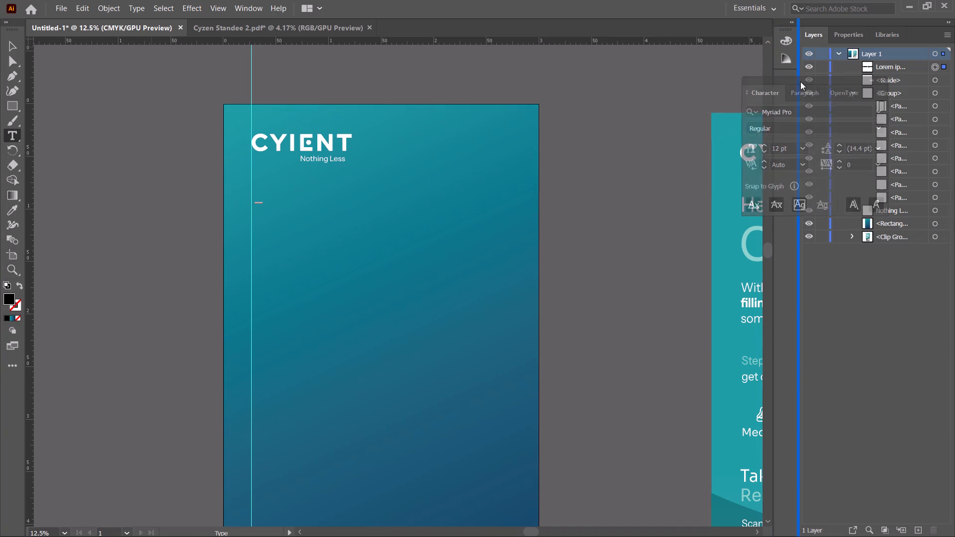
{"action": "left_click_drag", "start_coordinate": [800, 82], "coordinate": [786, 82]}
{"action": "left_click", "coordinate": [784, 83]}
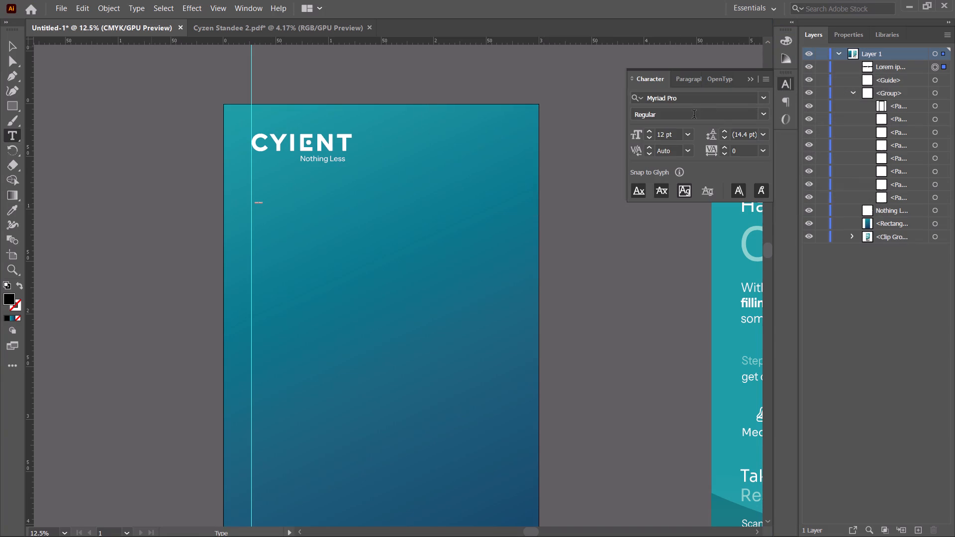
Set the placeholder text to Roboto Serif Regular at 100 pt.
{"action": "left_click", "coordinate": [736, 94]}
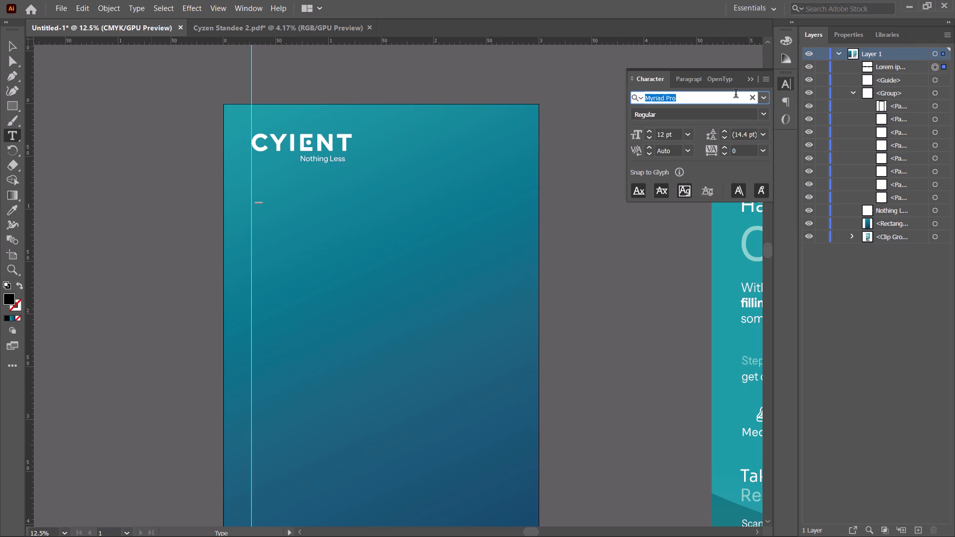
{"action": "type", "text": "roboto"}
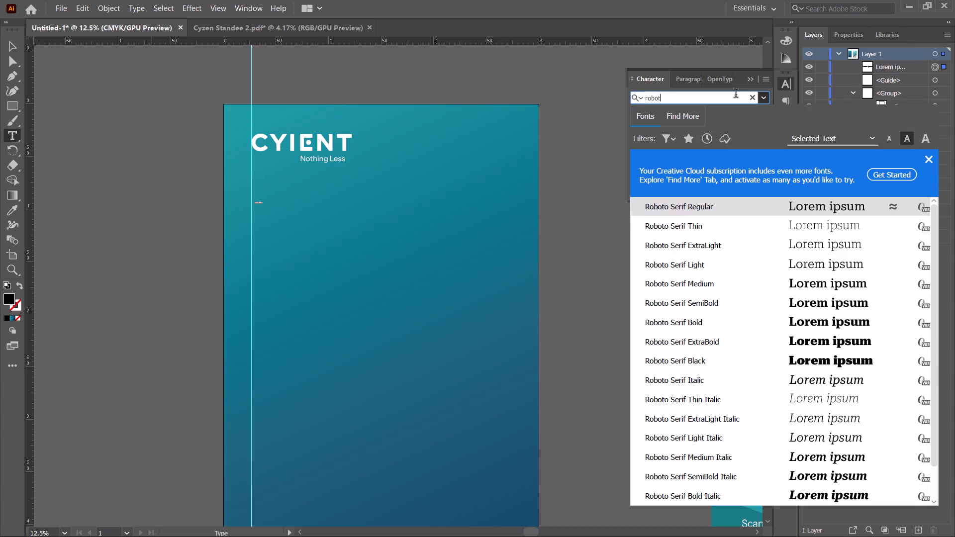
{"action": "left_click", "coordinate": [740, 200]}
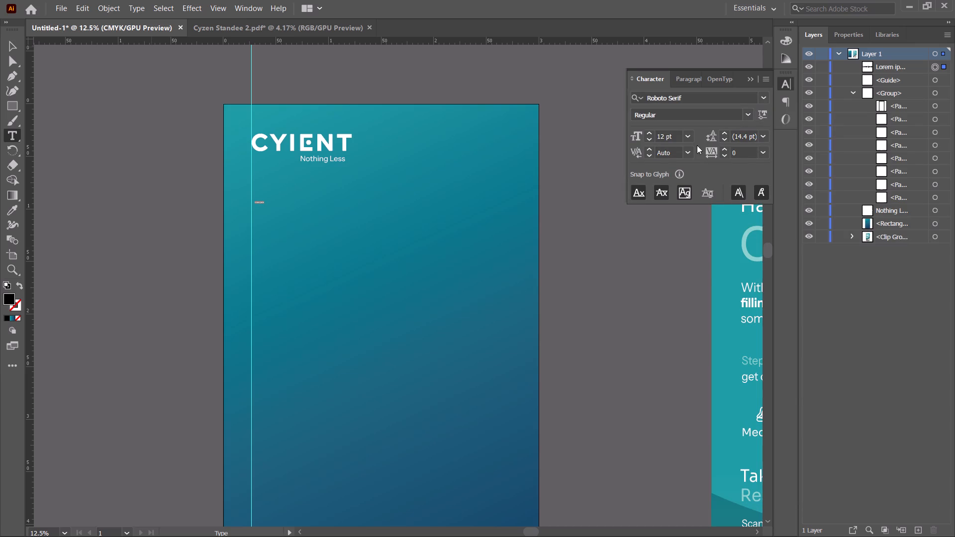
{"action": "left_click", "coordinate": [690, 136]}
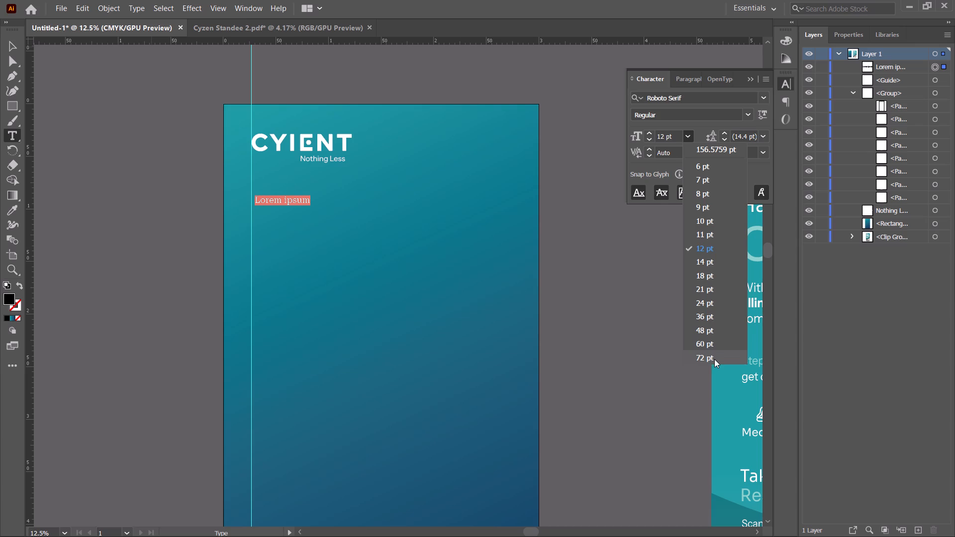
{"action": "left_click", "coordinate": [714, 359]}
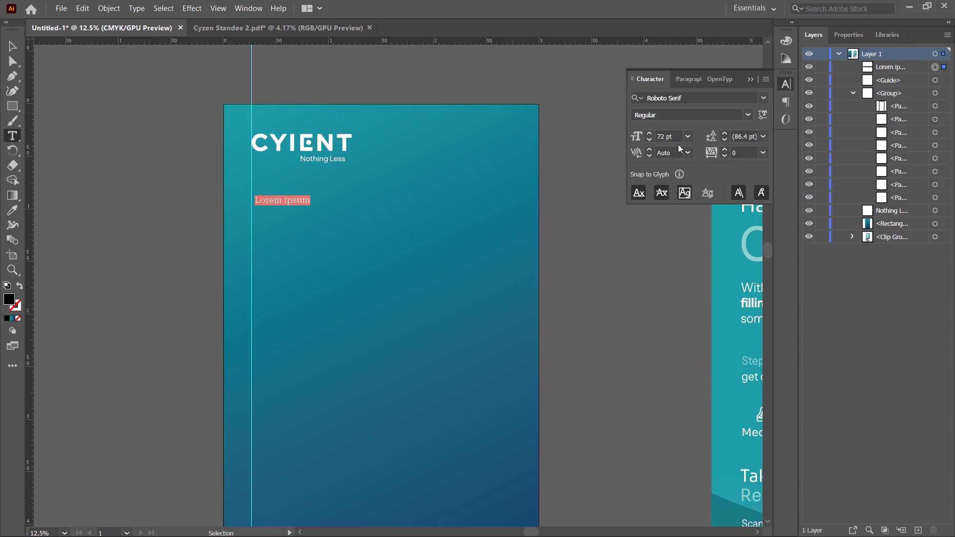
{"action": "left_click_drag", "start_coordinate": [674, 138], "coordinate": [635, 131]}
{"action": "type", "text": "100"}
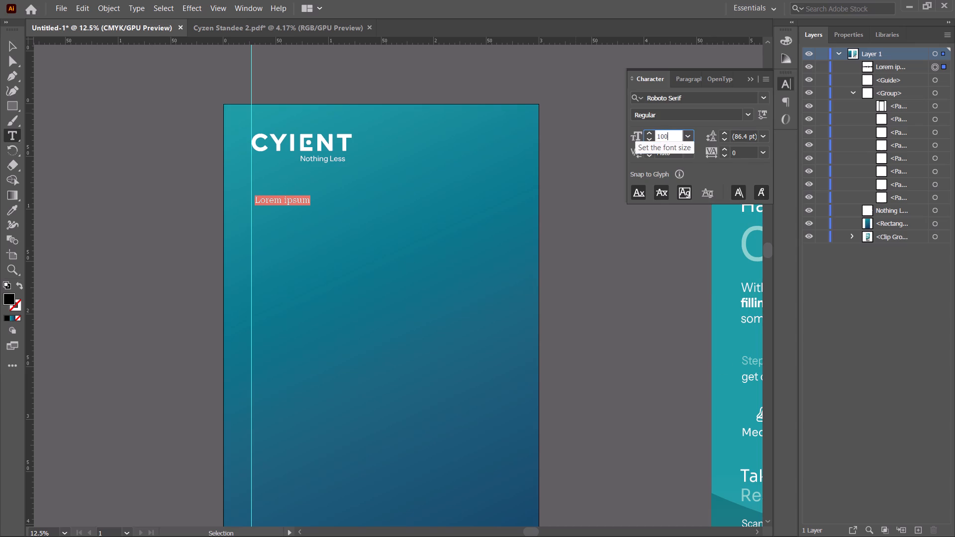
{"action": "key", "text": "Return"}
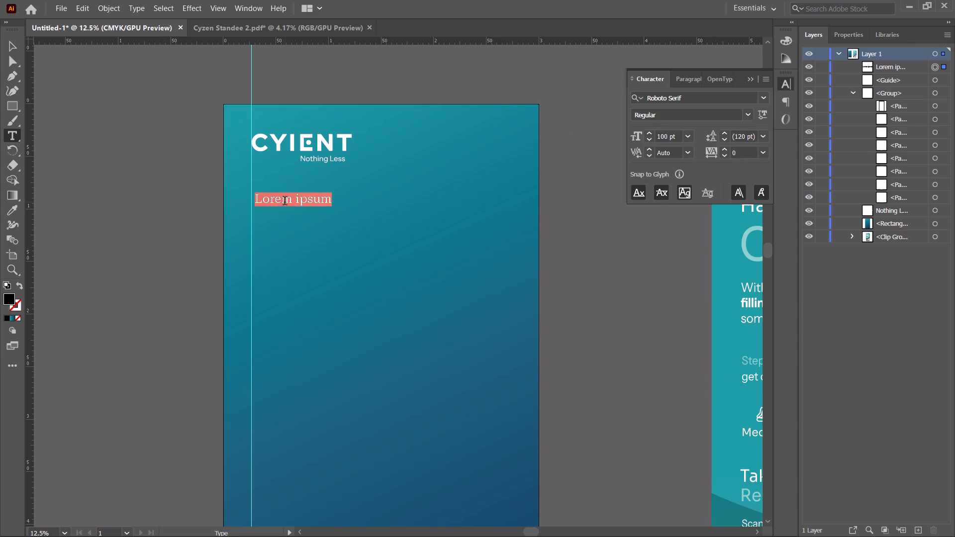
Replace the placeholder text with the word "Kavita" copied from the Text/Layout section of the Kavita Unplugged Standee Brief.
{"action": "triple_click", "coordinate": [285, 202]}
{"action": "key", "text": "alt+Tab"}
{"action": "left_click", "coordinate": [226, 0]}
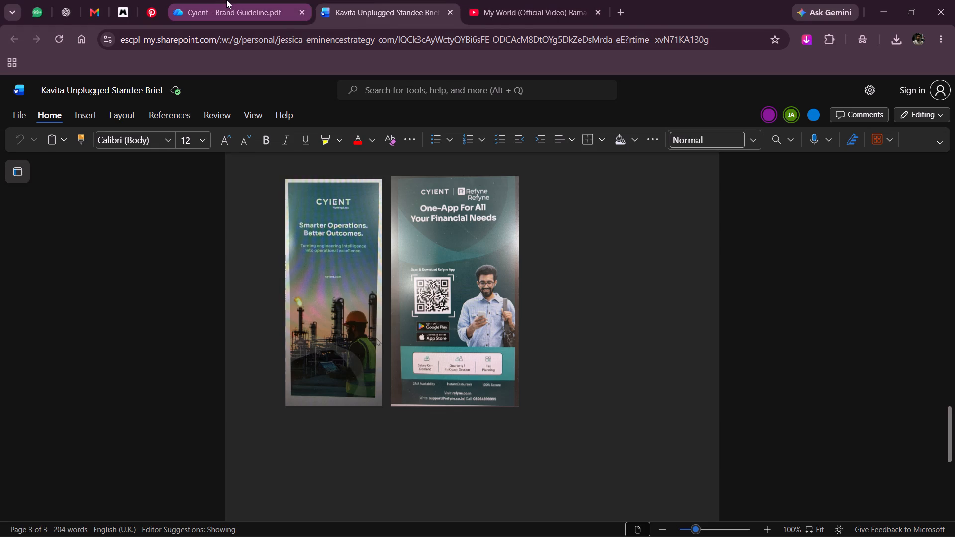
{"action": "left_click", "coordinate": [368, 0]}
{"action": "scroll", "coordinate": [573, 257], "scroll_direction": "up", "scroll_amount": 8}
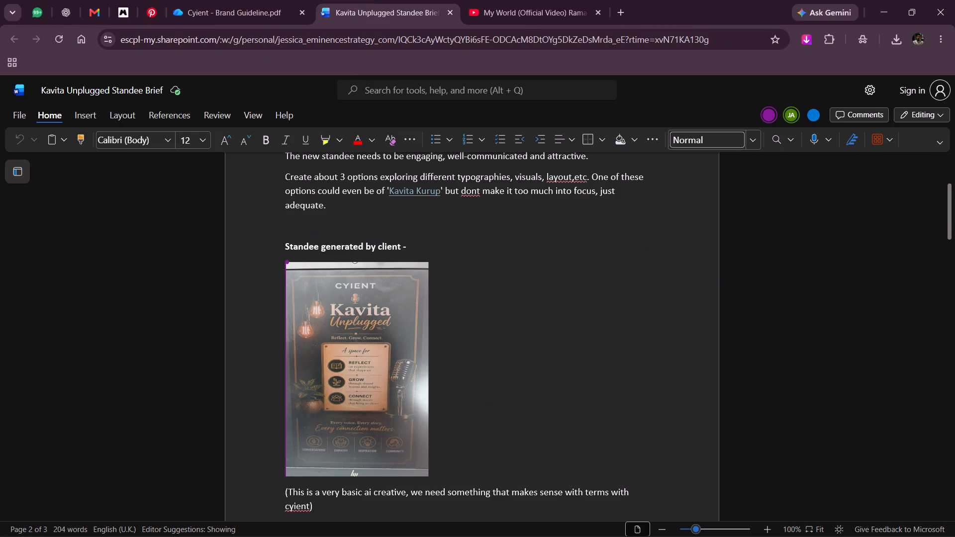
{"action": "scroll", "coordinate": [573, 257], "scroll_direction": "up", "scroll_amount": 2}
{"action": "scroll", "coordinate": [383, 355], "scroll_direction": "down", "scroll_amount": 3}
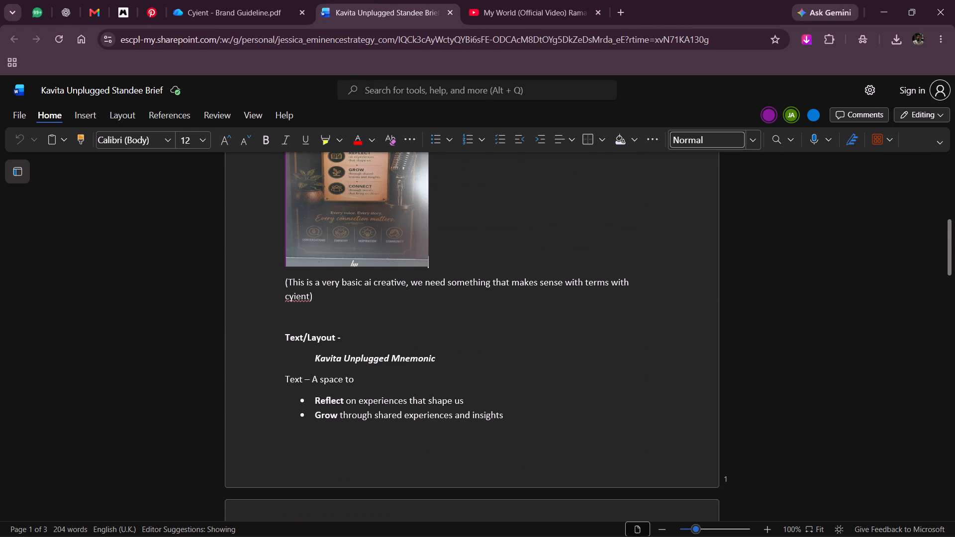
{"action": "scroll", "coordinate": [387, 351], "scroll_direction": "up", "scroll_amount": 1}
{"action": "left_click_drag", "start_coordinate": [315, 357], "coordinate": [352, 363]}
{"action": "left_click_drag", "start_coordinate": [352, 363], "coordinate": [341, 359]}
{"action": "key", "text": "ctrl+c"}
{"action": "left_click", "coordinate": [530, 366]}
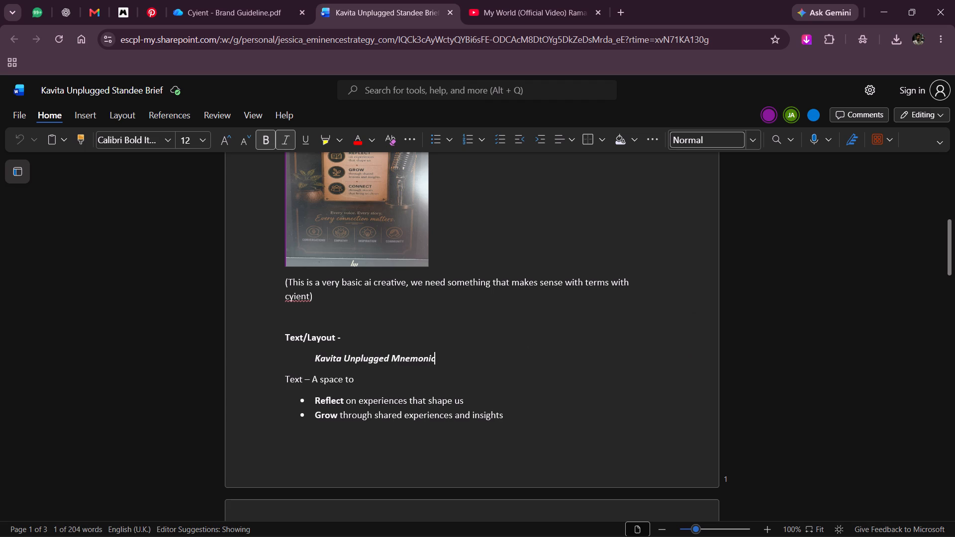
{"action": "scroll", "coordinate": [477, 332], "scroll_direction": "up", "scroll_amount": 1}
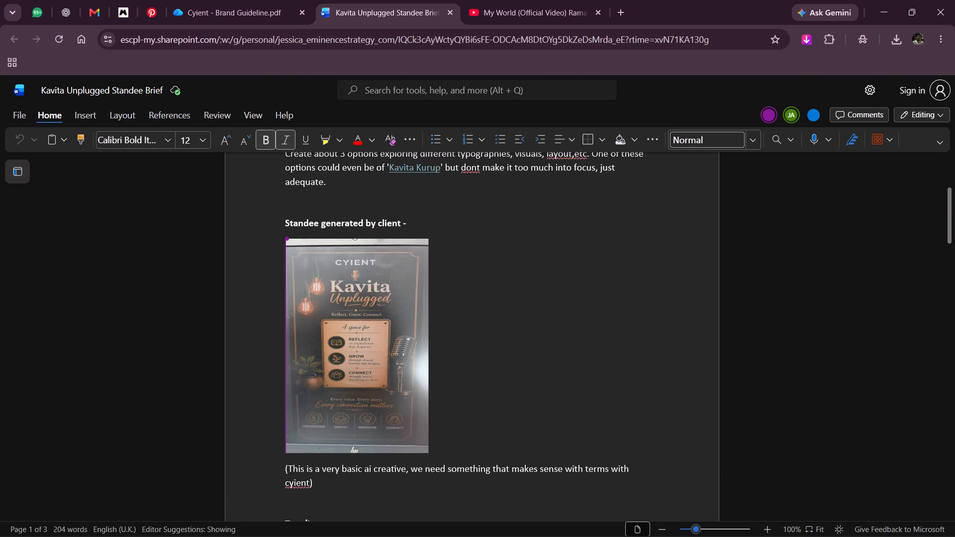
{"action": "key", "text": "alt+Tab"}
{"action": "key", "text": "ctrl+v"}
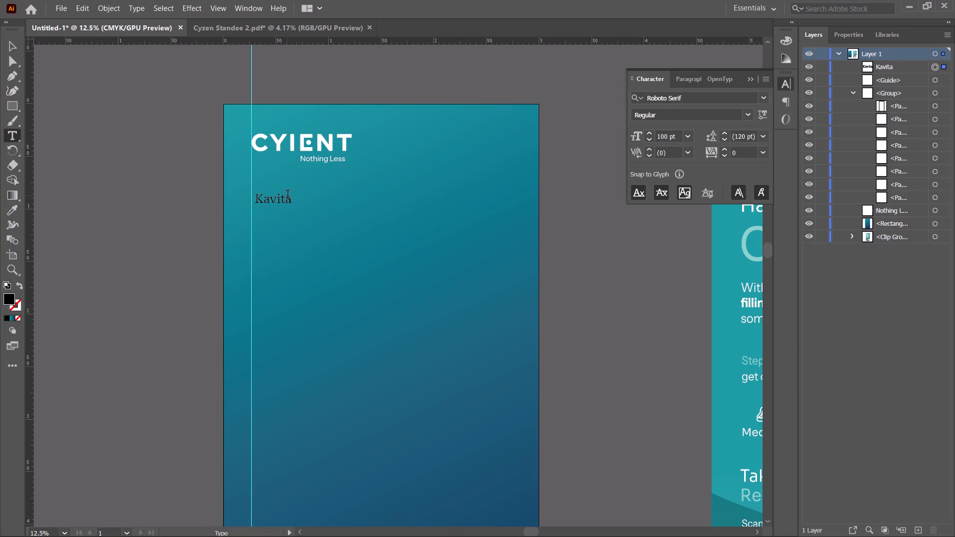
{"action": "left_click", "coordinate": [8, 42]}
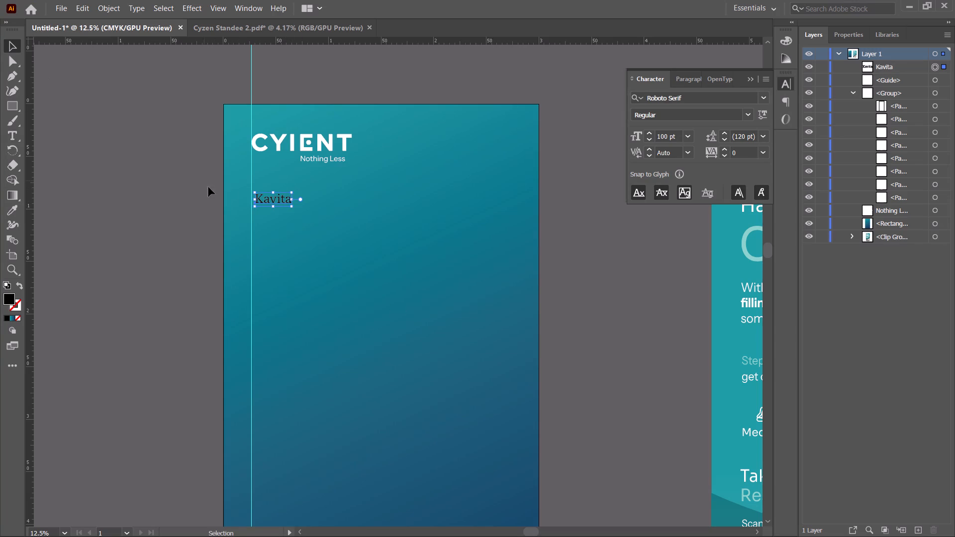
Enlarge the "Kavita" text to about 349 pt and place it below the Cyient logo, aligned to the vertical guide.
{"action": "left_click_drag", "start_coordinate": [294, 190], "coordinate": [403, 173], "text": "shift"}
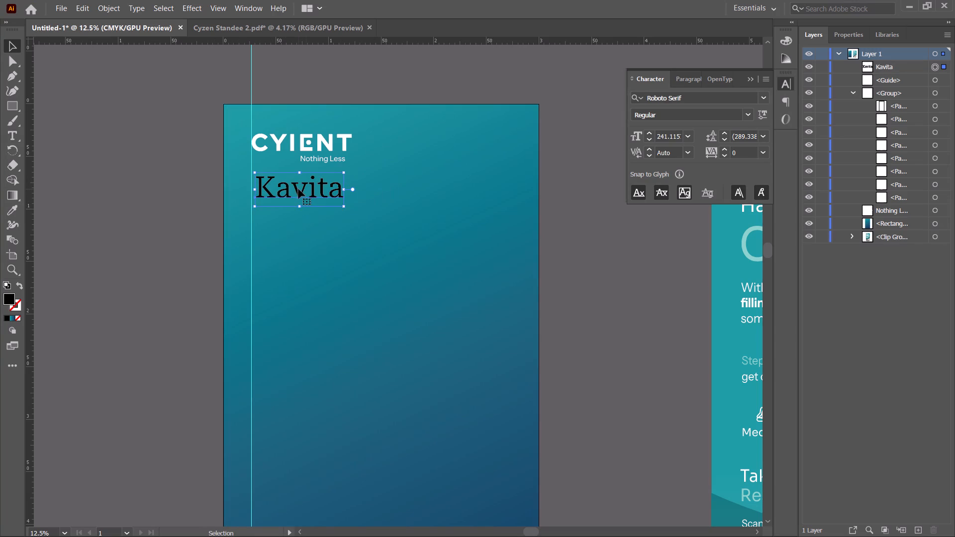
{"action": "left_click_drag", "start_coordinate": [298, 189], "coordinate": [294, 217]}
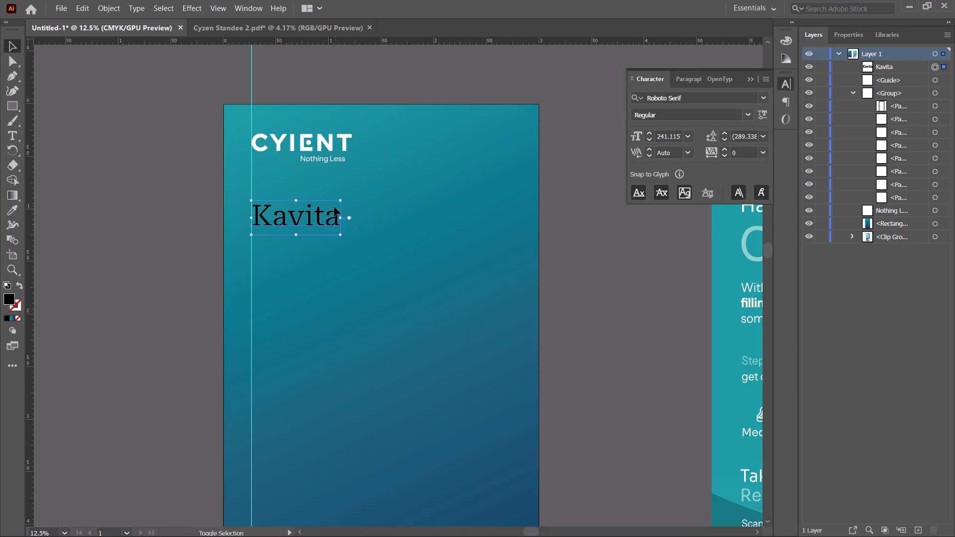
{"action": "left_click_drag", "start_coordinate": [342, 201], "coordinate": [399, 167], "text": "shift"}
{"action": "left_click_drag", "start_coordinate": [360, 195], "coordinate": [351, 198]}
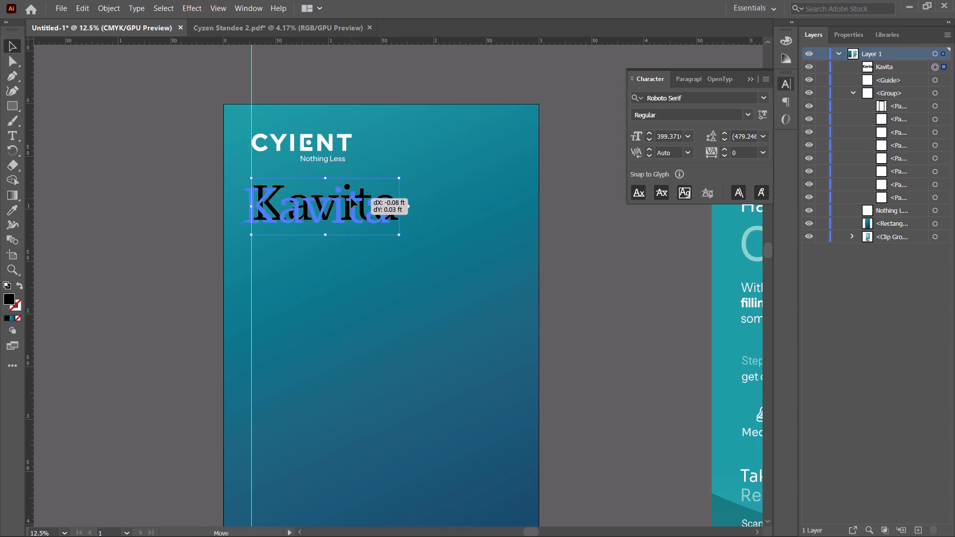
{"action": "left_click_drag", "start_coordinate": [351, 198], "coordinate": [354, 198]}
{"action": "left_click_drag", "start_coordinate": [395, 210], "coordinate": [373, 210], "text": "shift"}
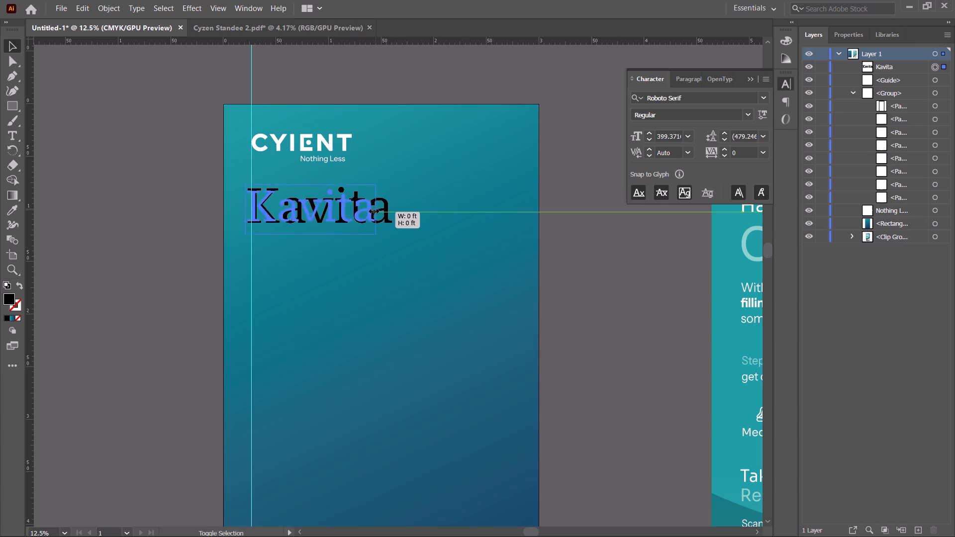
{"action": "left_click_drag", "start_coordinate": [373, 210], "coordinate": [375, 210], "text": "shift"}
{"action": "left_click", "coordinate": [336, 204]}
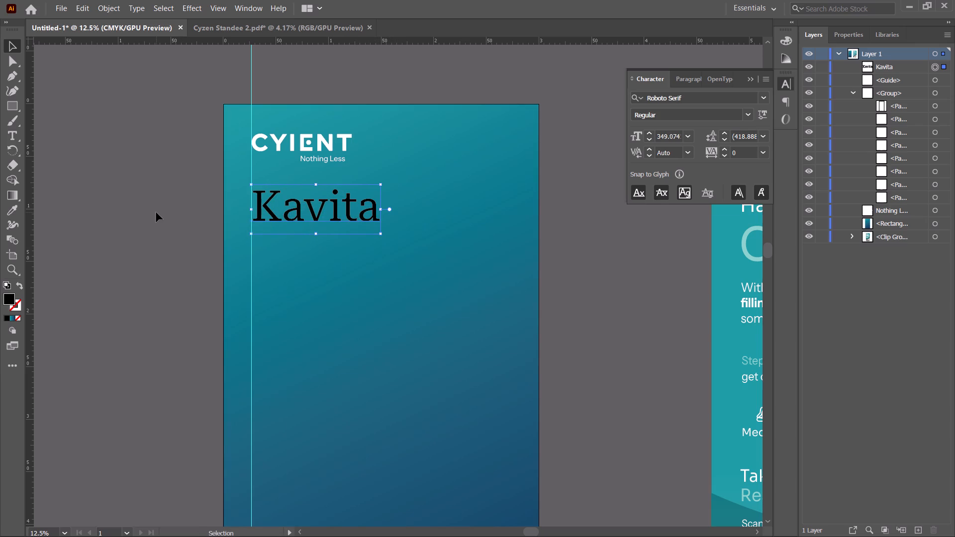
{"action": "left_click", "coordinate": [156, 212]}
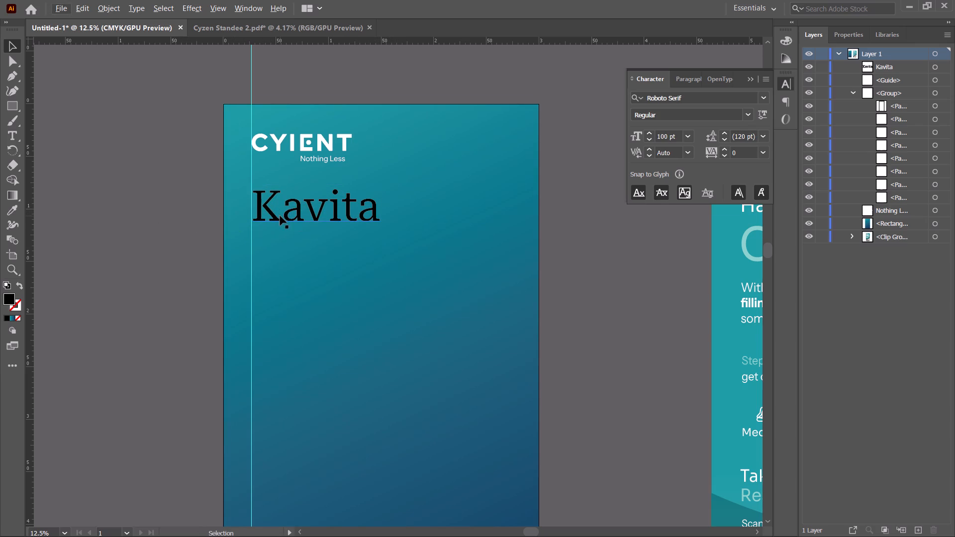
Duplicate the "Kavita" text directly beneath the original, aligned to the same vertical guide.
{"action": "left_click_drag", "start_coordinate": [280, 216], "coordinate": [281, 259], "text": "alt"}
{"action": "left_click", "coordinate": [144, 227]}
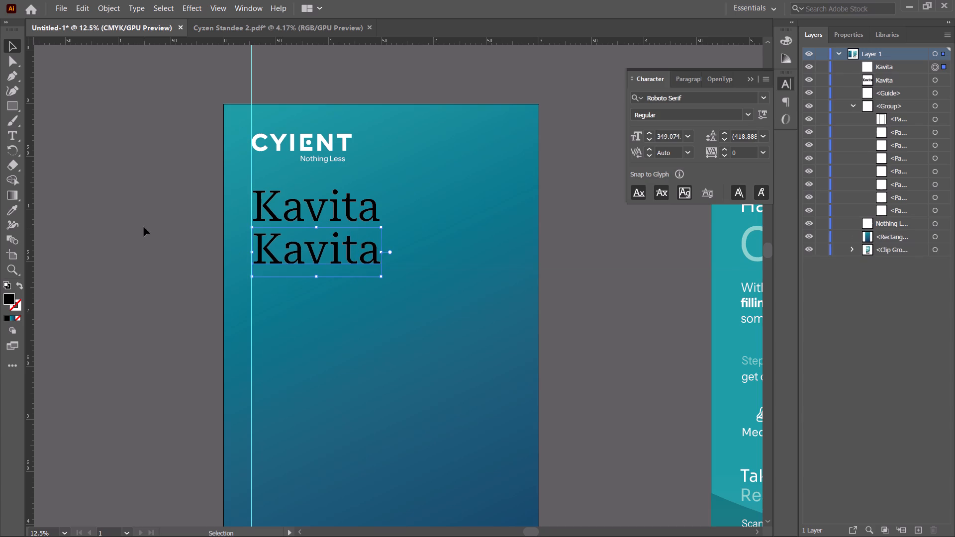
Copy "Unplugged Mnemonic" from the Text/Layout section of the Kavita Unplugged Standee Brief and return to Illustrator.
{"action": "key", "text": "alt+Tab"}
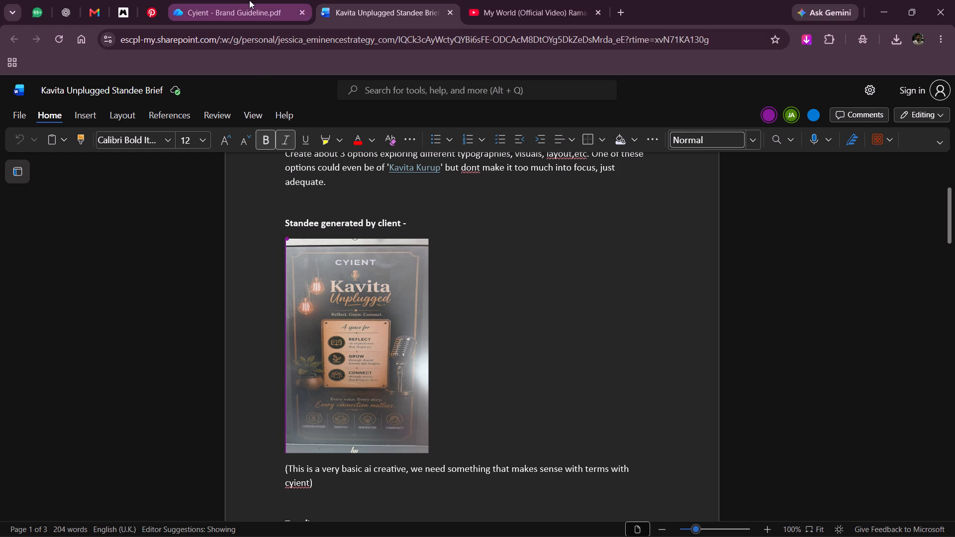
{"action": "scroll", "coordinate": [383, 389], "scroll_direction": "down", "scroll_amount": 1}
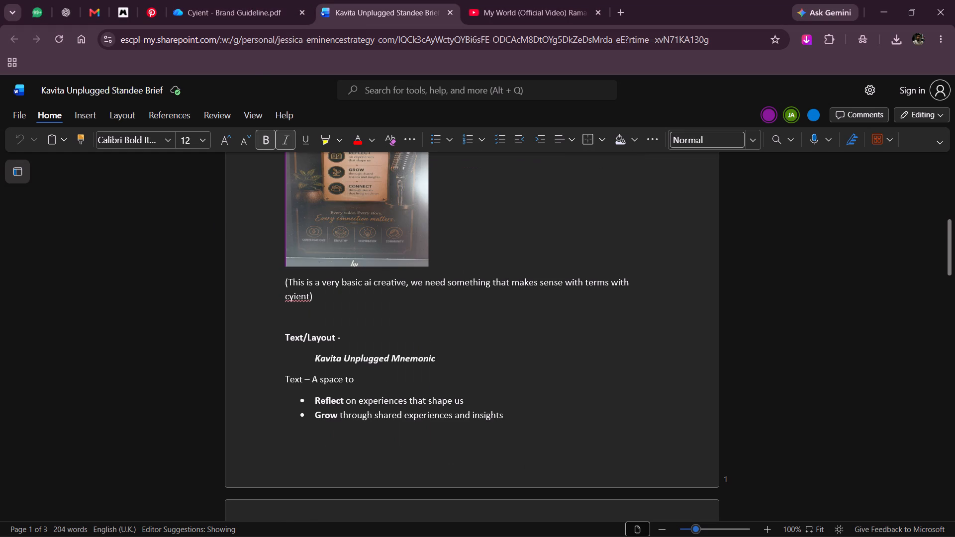
{"action": "left_click_drag", "start_coordinate": [344, 357], "coordinate": [445, 355]}
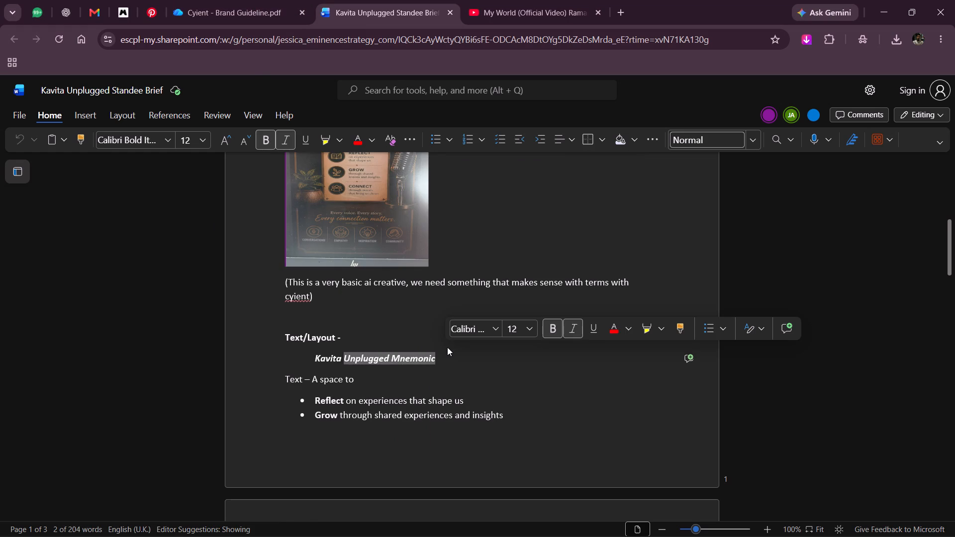
{"action": "key", "text": "ctrl+c"}
{"action": "key", "text": "alt+Tab"}
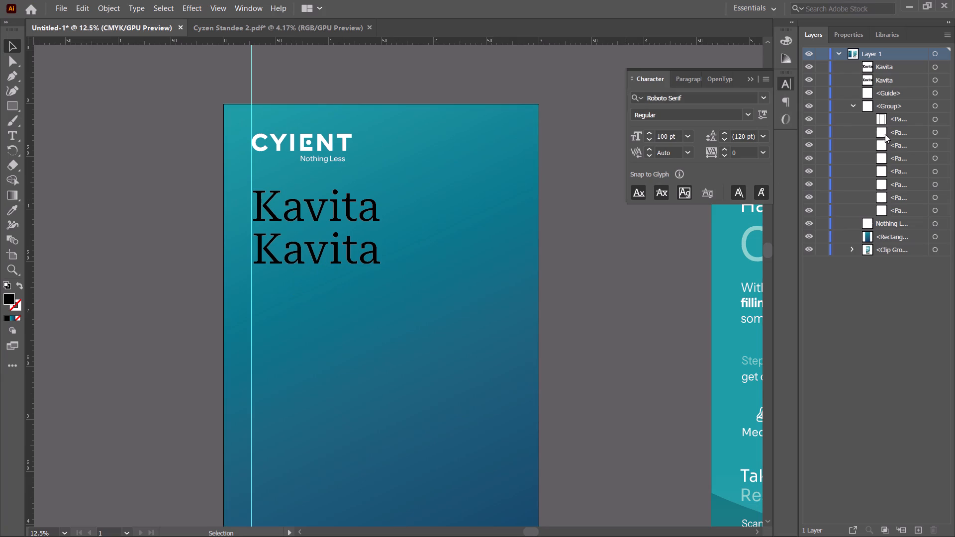
Shrink the lower "Kavita" text to about 252 pt and set its font to Sora Regular.
{"action": "left_click", "coordinate": [338, 251]}
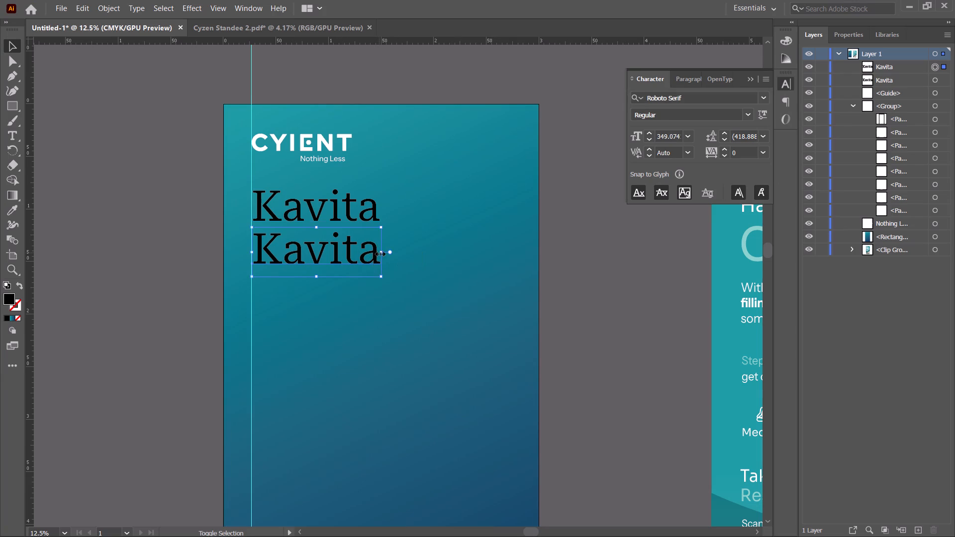
{"action": "left_click_drag", "start_coordinate": [379, 253], "coordinate": [345, 252], "text": "shift"}
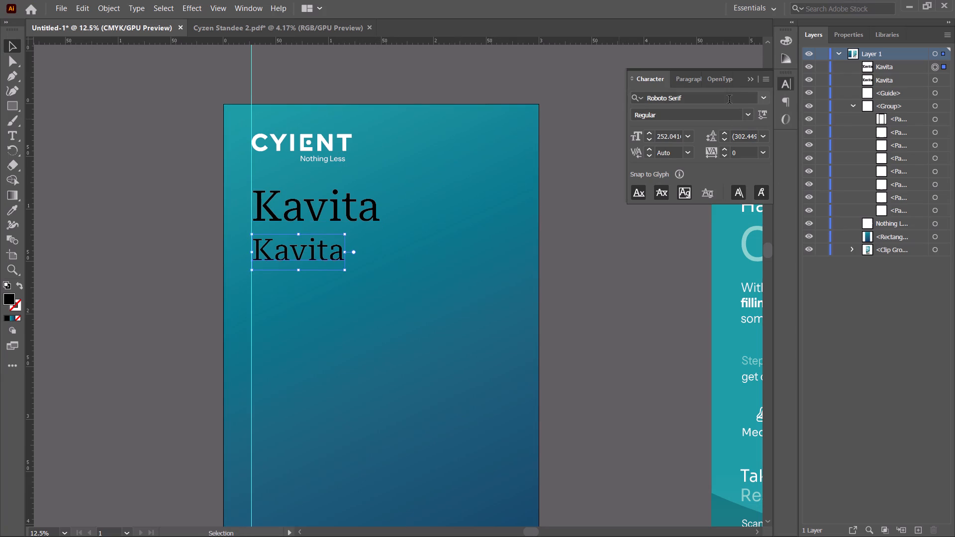
{"action": "left_click", "coordinate": [729, 100]}
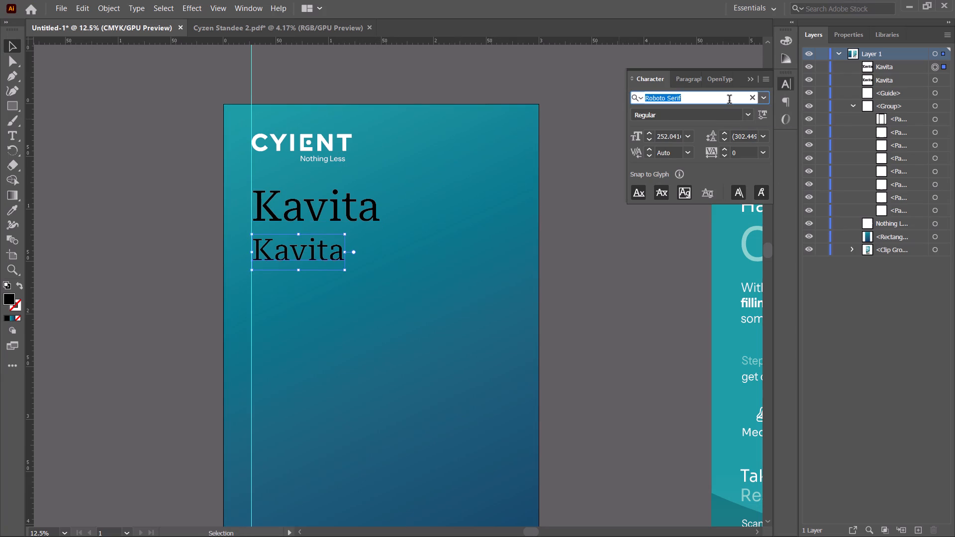
{"action": "type", "text": "soro"}
{"action": "key", "text": "BackSpace"}
{"action": "key", "text": "BackSpace"}
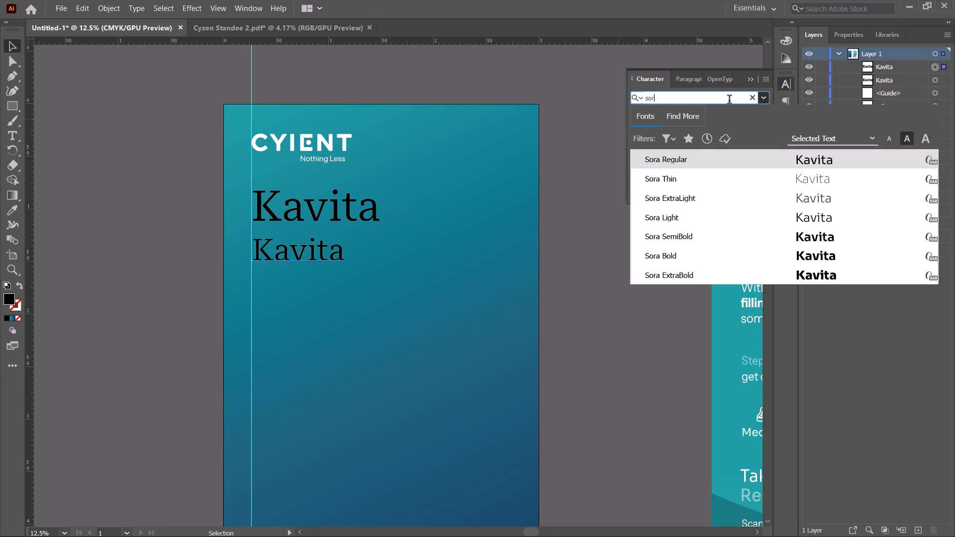
{"action": "left_click", "coordinate": [739, 160]}
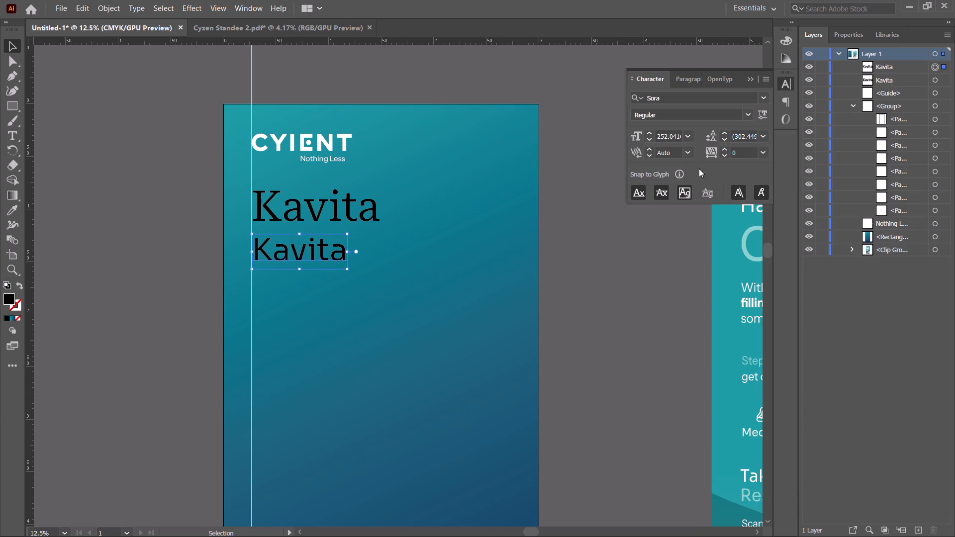
Replace the lower "Kavita" text with the copied "Unplugged Mnemonic".
{"action": "triple_click", "coordinate": [325, 256]}
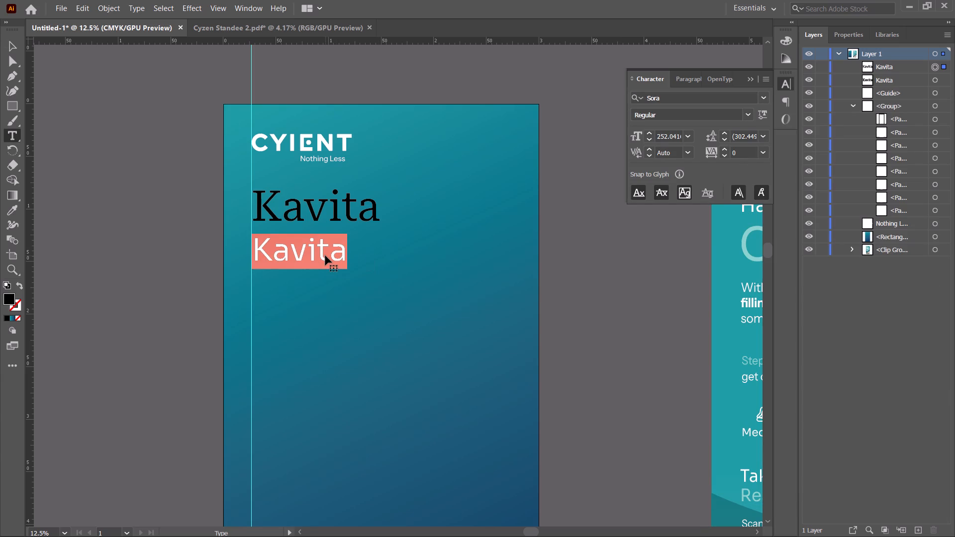
{"action": "key", "text": "ctrl+v"}
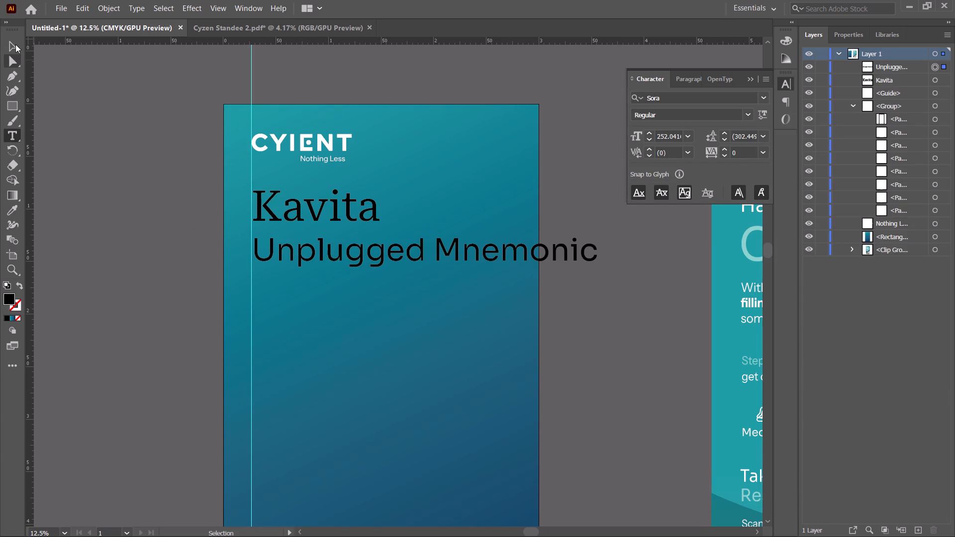
{"action": "left_click", "coordinate": [13, 41]}
Scale "Unplugged Mnemonic" down to the width of "Kavita" and place it tightly beneath that word.
{"action": "left_click_drag", "start_coordinate": [600, 252], "coordinate": [362, 249], "text": "shift"}
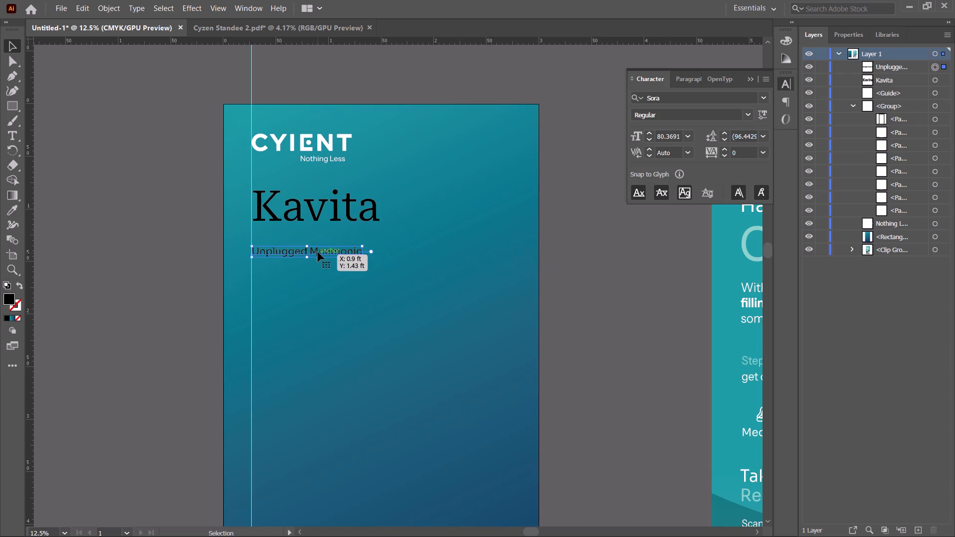
{"action": "left_click_drag", "start_coordinate": [318, 252], "coordinate": [320, 232]}
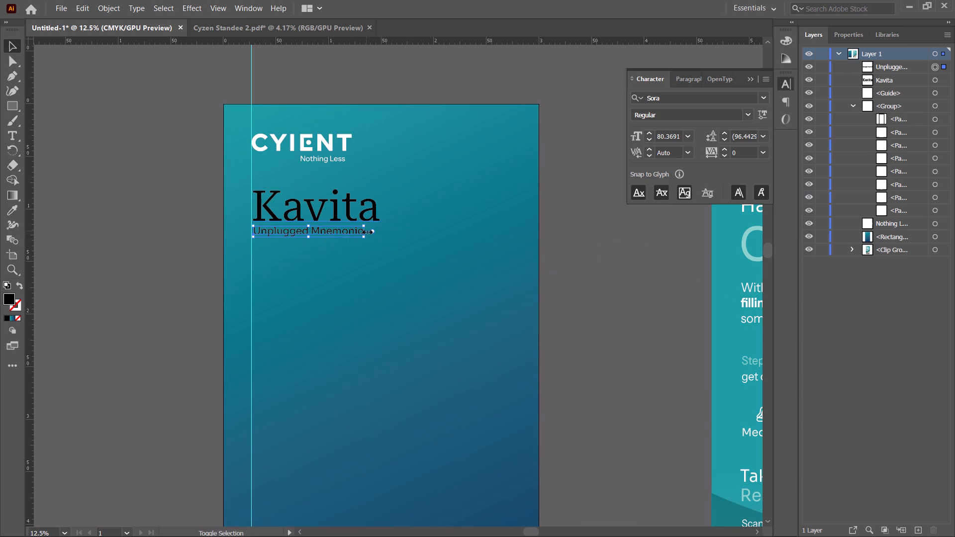
{"action": "left_click_drag", "start_coordinate": [366, 231], "coordinate": [382, 227], "text": "shift"}
{"action": "left_click", "coordinate": [119, 248]}
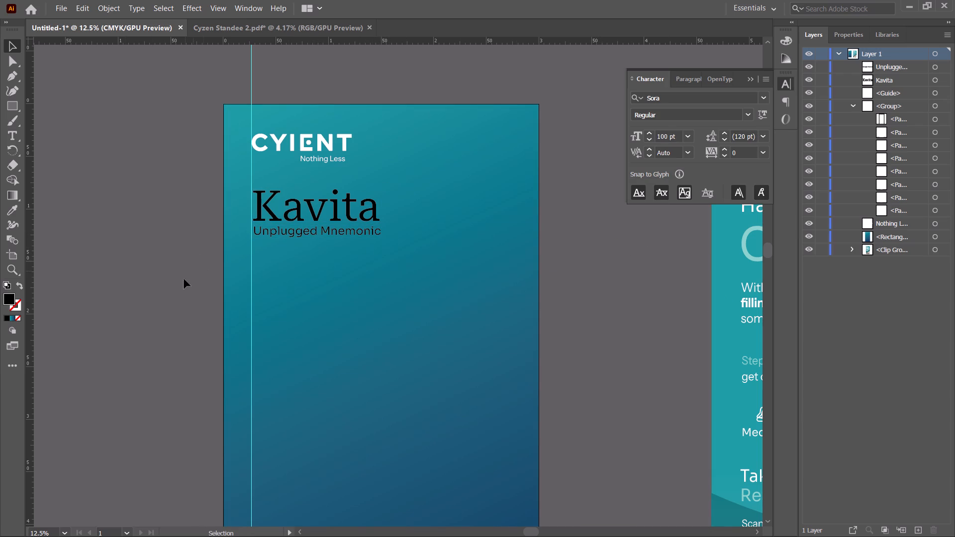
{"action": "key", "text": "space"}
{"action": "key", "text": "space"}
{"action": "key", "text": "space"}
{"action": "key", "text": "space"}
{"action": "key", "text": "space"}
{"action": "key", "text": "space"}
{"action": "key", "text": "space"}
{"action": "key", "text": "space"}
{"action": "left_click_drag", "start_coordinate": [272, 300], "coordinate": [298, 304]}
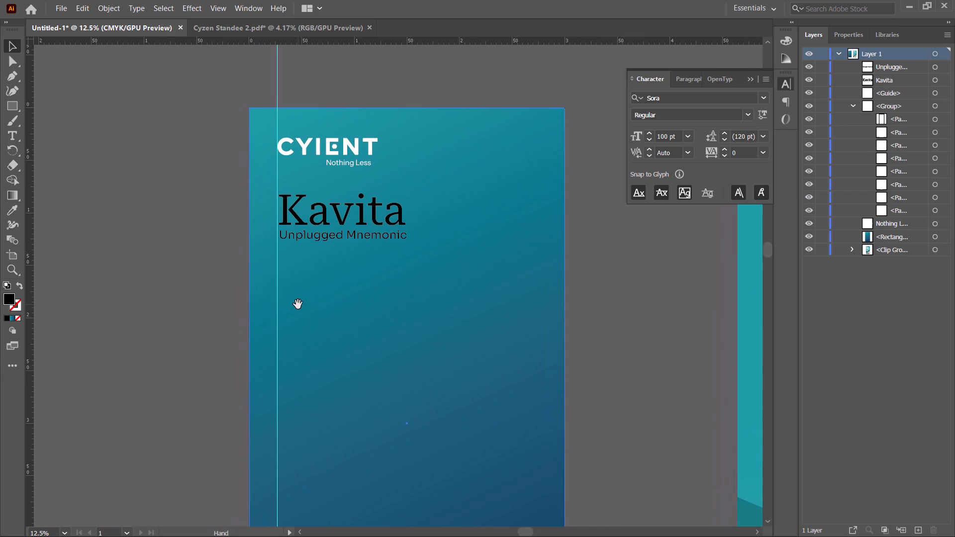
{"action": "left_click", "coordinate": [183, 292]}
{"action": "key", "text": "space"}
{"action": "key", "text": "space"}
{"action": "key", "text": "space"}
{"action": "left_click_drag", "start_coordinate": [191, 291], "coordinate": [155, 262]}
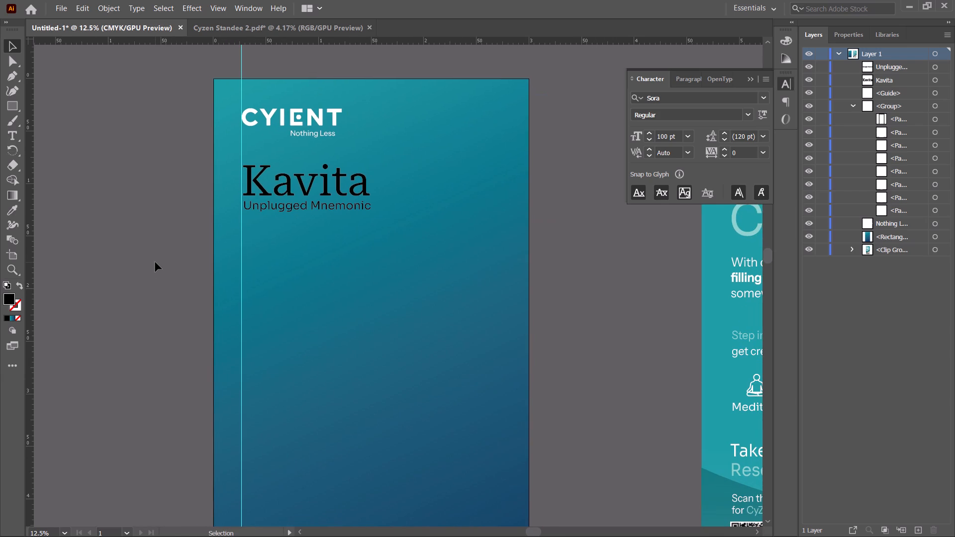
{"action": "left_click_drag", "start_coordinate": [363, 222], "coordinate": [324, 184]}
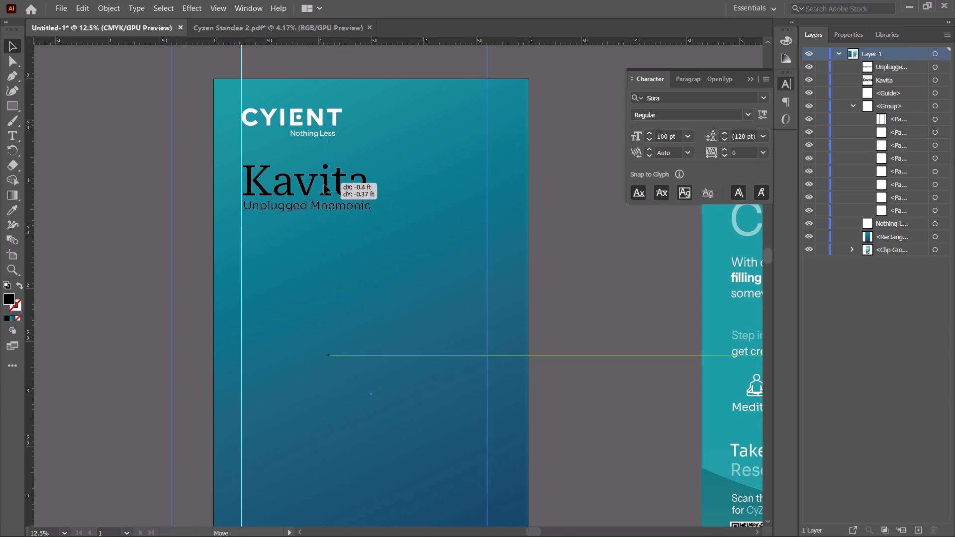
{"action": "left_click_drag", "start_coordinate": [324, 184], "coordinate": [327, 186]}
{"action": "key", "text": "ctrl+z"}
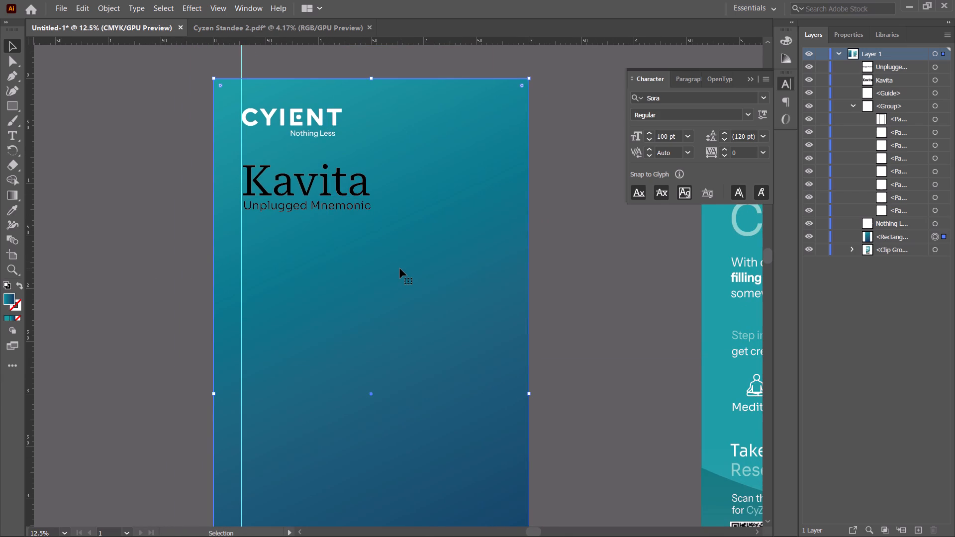
Lock the gradient background rectangle.
{"action": "left_click", "coordinate": [820, 238]}
Select the "Kavita" and "Unplugged Mnemonic" lines and enlarge them together proportionally, keeping them along the vertical guide.
{"action": "left_click_drag", "start_coordinate": [345, 237], "coordinate": [289, 170]}
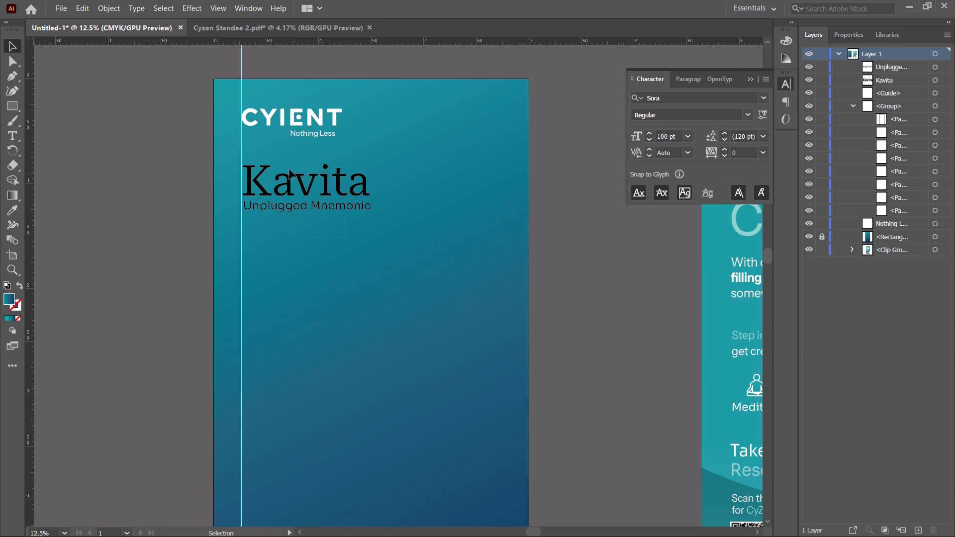
{"action": "left_click_drag", "start_coordinate": [289, 170], "coordinate": [287, 168]}
{"action": "left_click_drag", "start_coordinate": [374, 184], "coordinate": [387, 184], "text": "shift"}
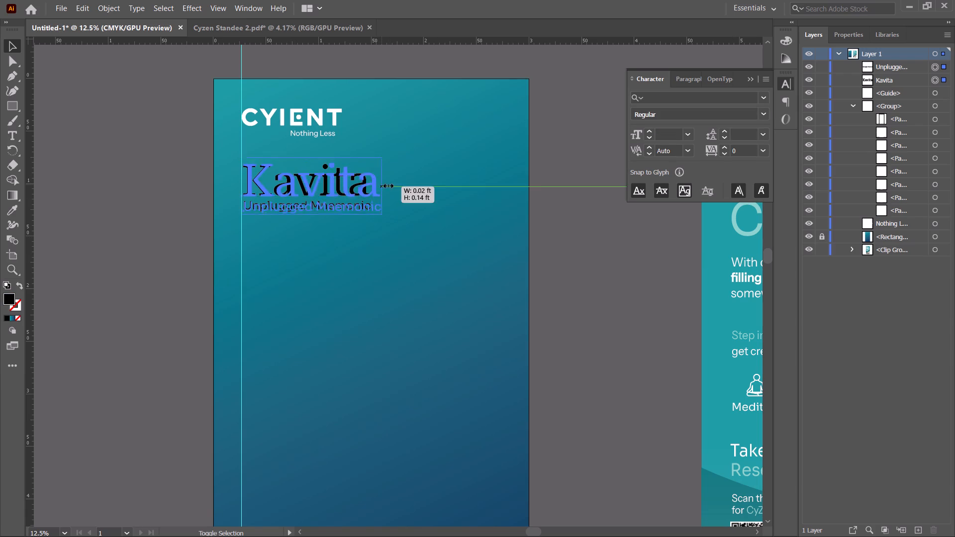
{"action": "left_click_drag", "start_coordinate": [387, 184], "coordinate": [394, 184], "text": "shift"}
{"action": "left_click", "coordinate": [355, 245]}
{"action": "left_click", "coordinate": [170, 200]}
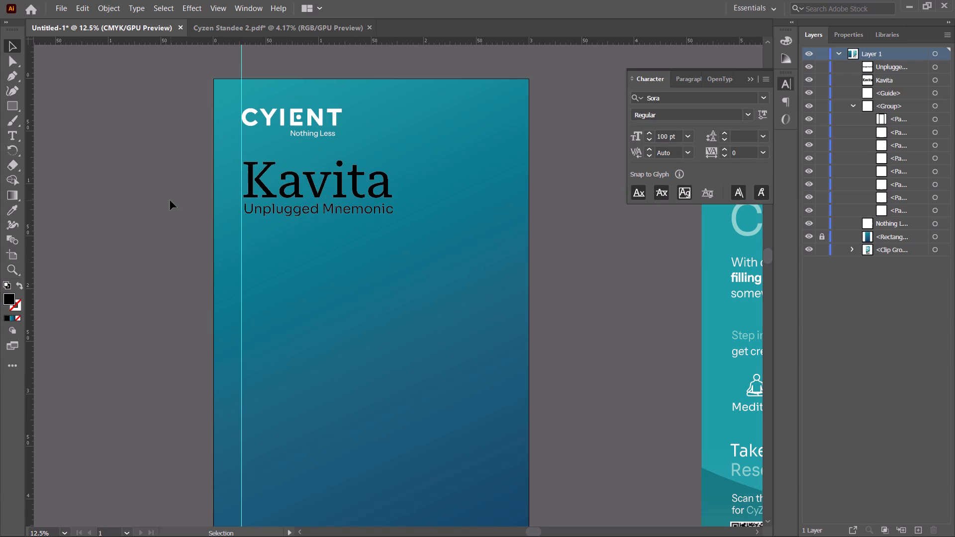
{"action": "left_click", "coordinate": [314, 243]}
Review the client's standee photo and the Text/Layout copy, pointers and CTA in the Kavita Unplugged Standee Brief.
{"action": "key", "text": "alt+Tab"}
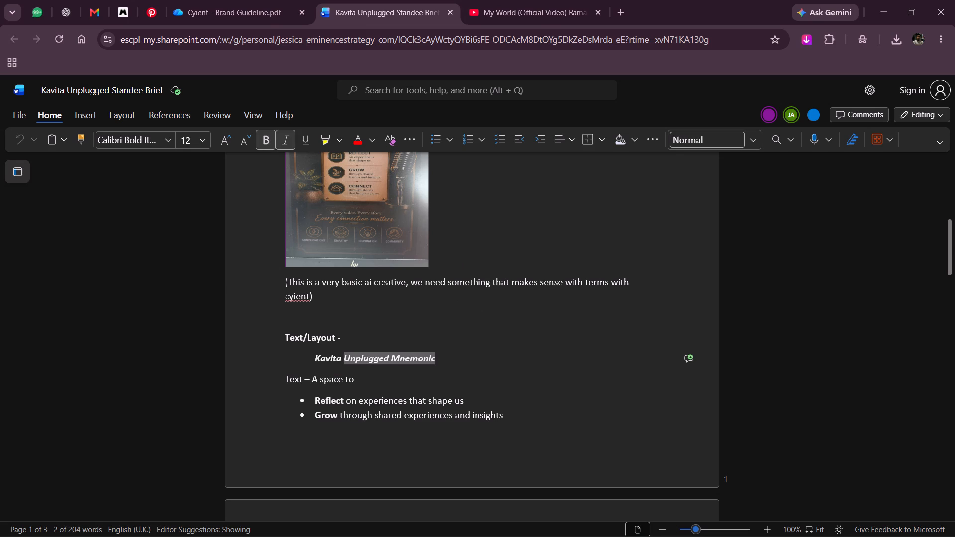
{"action": "left_click", "coordinate": [496, 359]}
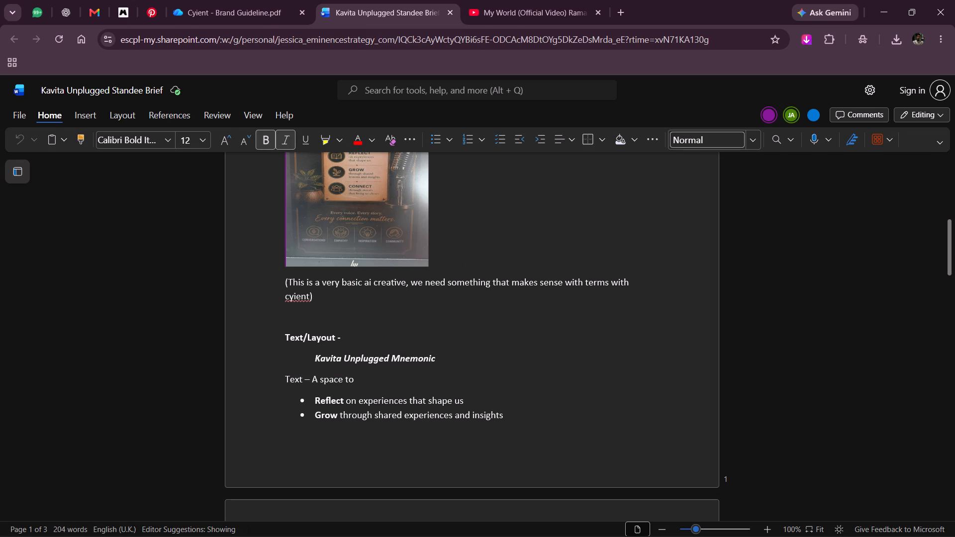
{"action": "scroll", "coordinate": [483, 356], "scroll_direction": "up", "scroll_amount": 1}
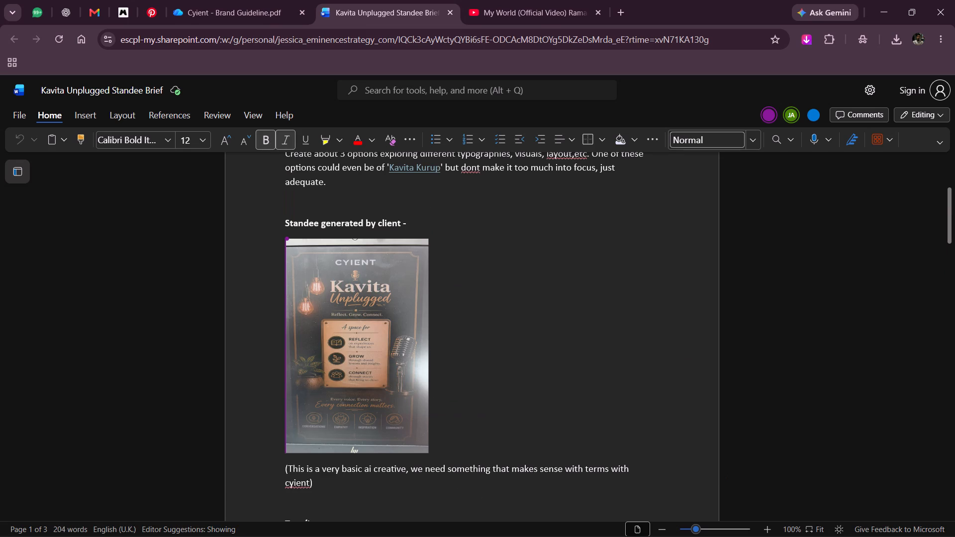
{"action": "scroll", "coordinate": [483, 356], "scroll_direction": "down", "scroll_amount": 1}
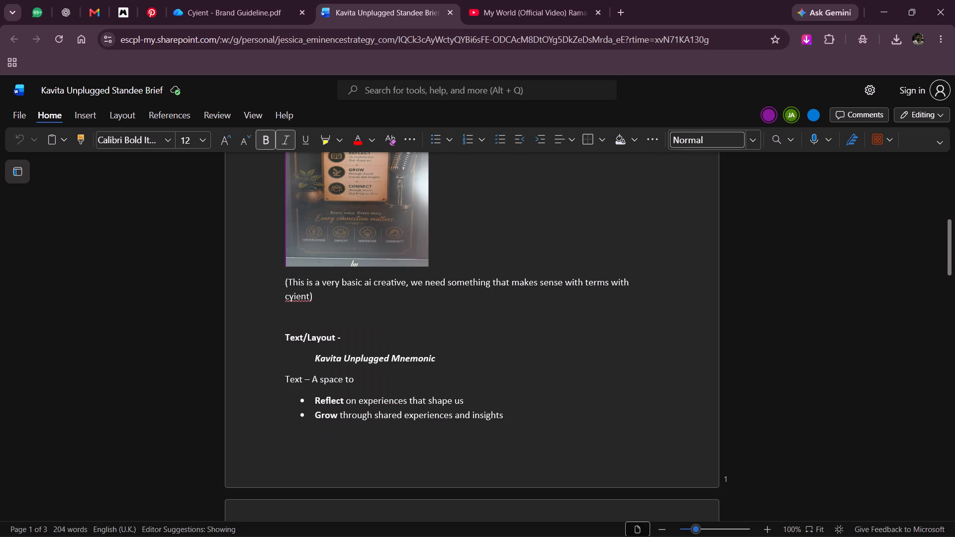
{"action": "scroll", "coordinate": [483, 356], "scroll_direction": "down", "scroll_amount": 1}
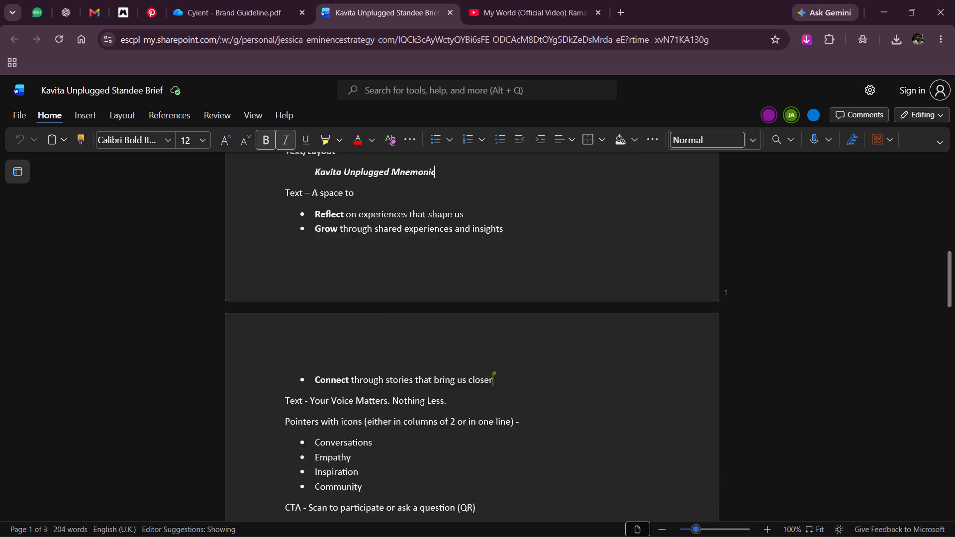
{"action": "scroll", "coordinate": [483, 356], "scroll_direction": "down", "scroll_amount": 1}
{"action": "scroll", "coordinate": [483, 356], "scroll_direction": "up", "scroll_amount": 2}
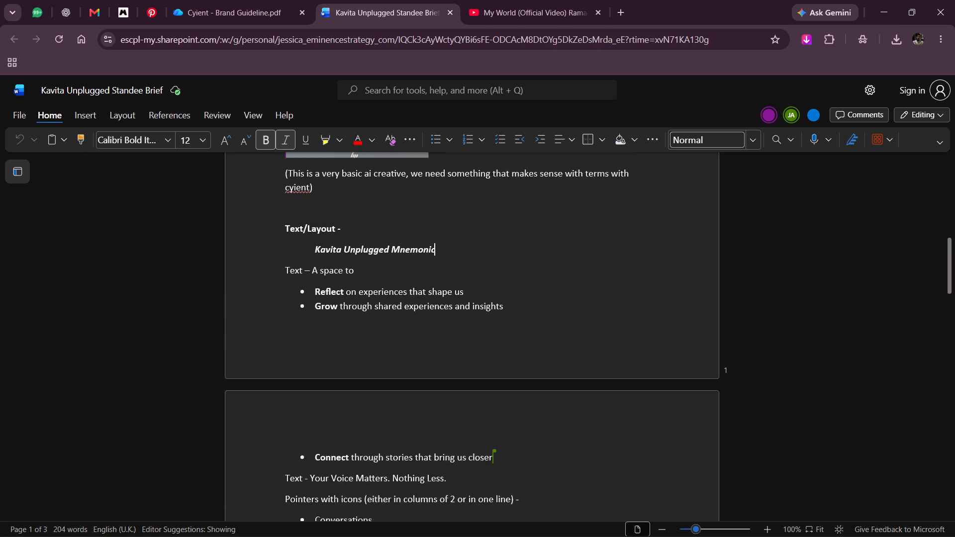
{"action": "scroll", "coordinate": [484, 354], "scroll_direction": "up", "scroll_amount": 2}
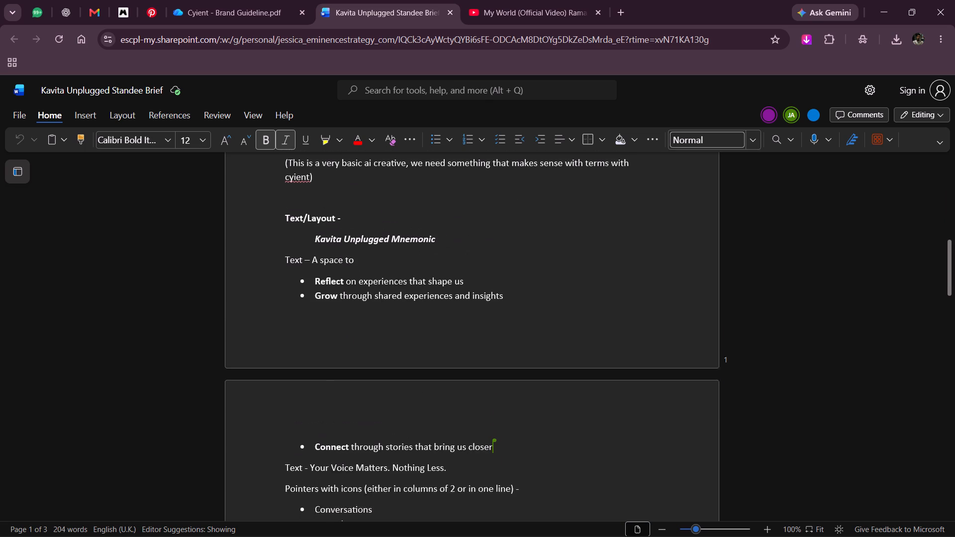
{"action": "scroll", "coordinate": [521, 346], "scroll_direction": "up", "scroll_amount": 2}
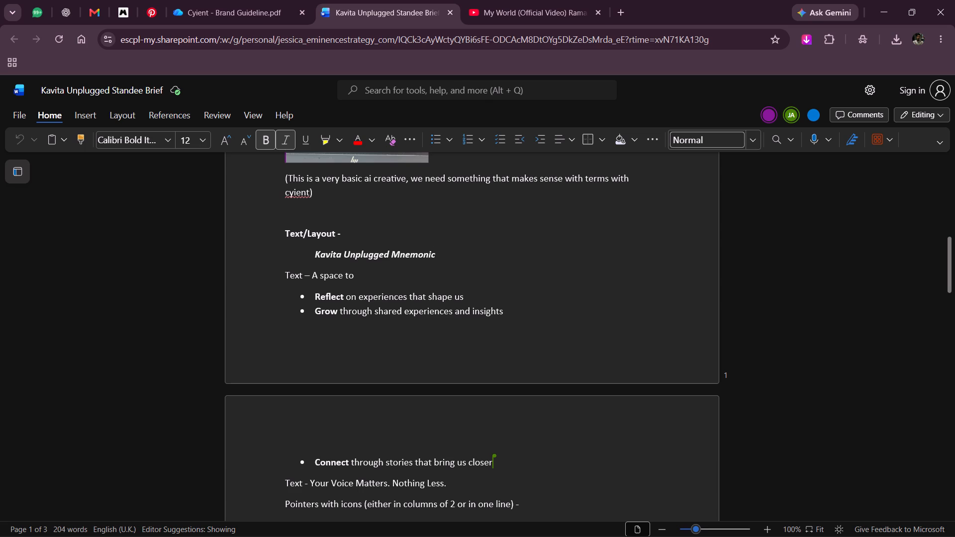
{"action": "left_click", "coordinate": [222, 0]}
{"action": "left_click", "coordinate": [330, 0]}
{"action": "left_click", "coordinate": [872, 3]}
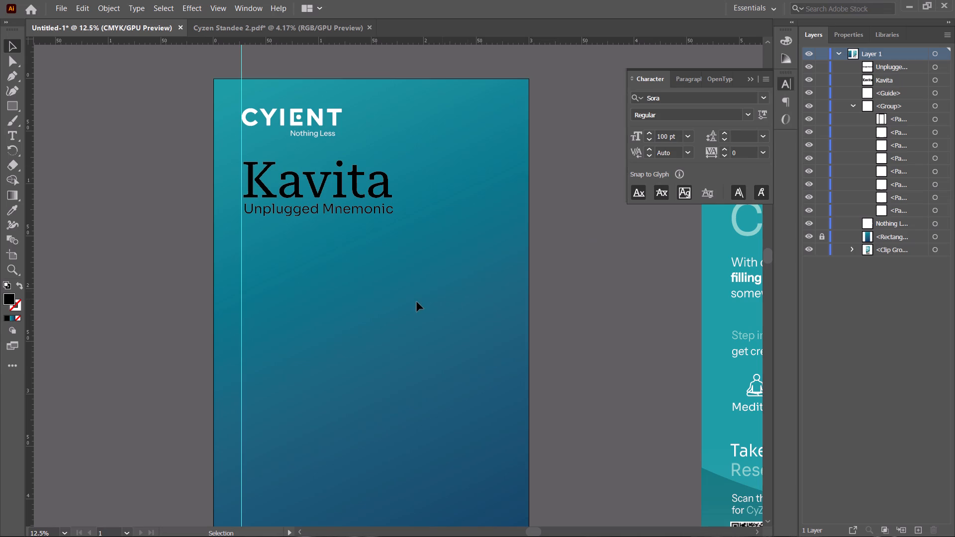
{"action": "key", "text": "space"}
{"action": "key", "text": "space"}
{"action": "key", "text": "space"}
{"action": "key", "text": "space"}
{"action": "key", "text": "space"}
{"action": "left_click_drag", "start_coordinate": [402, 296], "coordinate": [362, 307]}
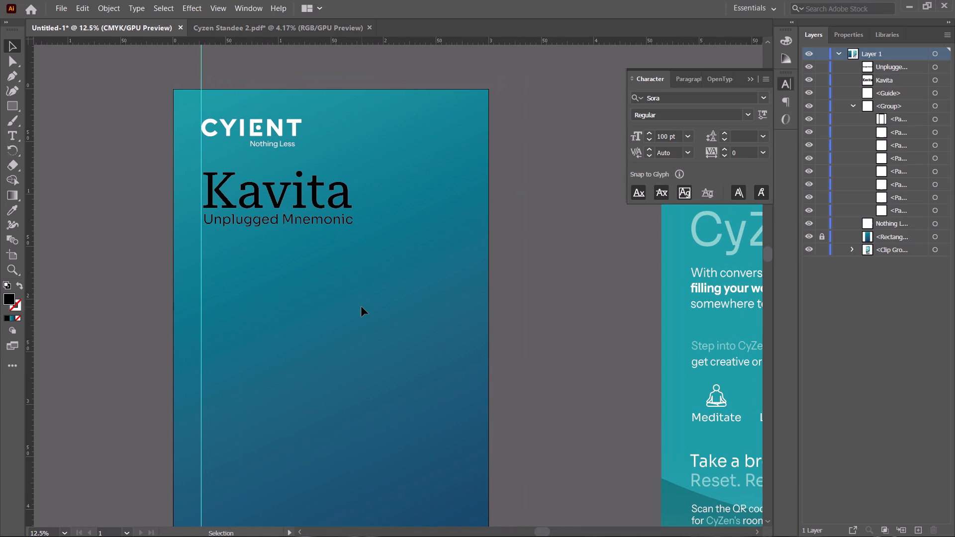
Switch to the Kavita Unplugged Standee Brief in Chrome and examine the client-generated standee photo, magnified to 200%.
{"action": "key", "text": "alt+Tab"}
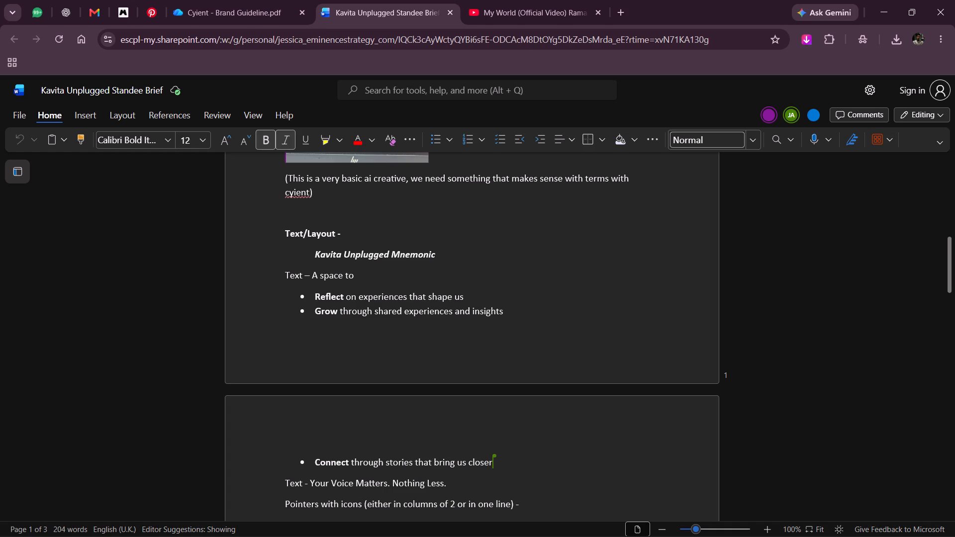
{"action": "scroll", "coordinate": [556, 318], "scroll_direction": "up", "scroll_amount": 1}
{"action": "scroll", "coordinate": [344, 244], "scroll_direction": "up", "scroll_amount": 2, "text": "alt"}
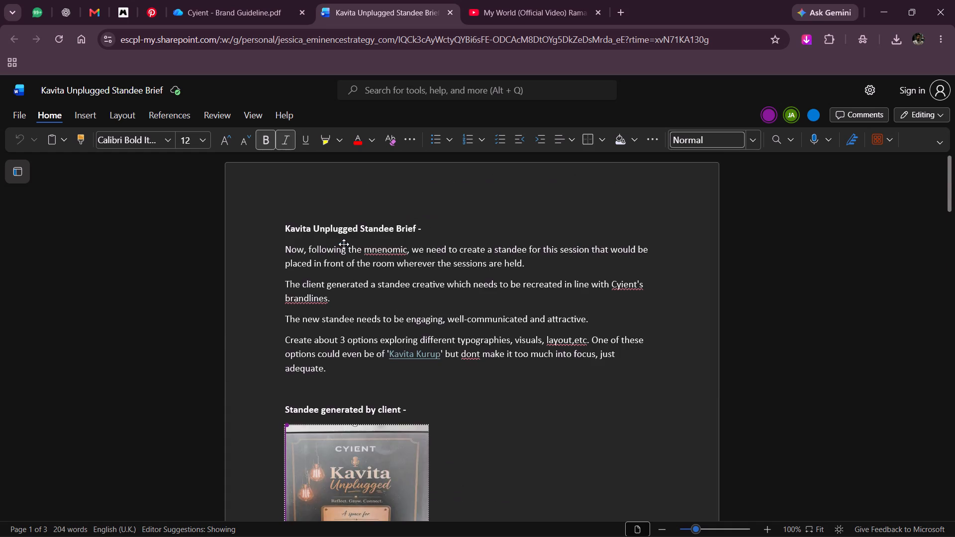
{"action": "scroll", "coordinate": [344, 244], "scroll_direction": "down", "scroll_amount": 2}
{"action": "scroll", "coordinate": [355, 199], "scroll_direction": "up", "scroll_amount": 4, "text": "ctrl"}
{"action": "scroll", "coordinate": [342, 213], "scroll_direction": "up", "scroll_amount": 3}
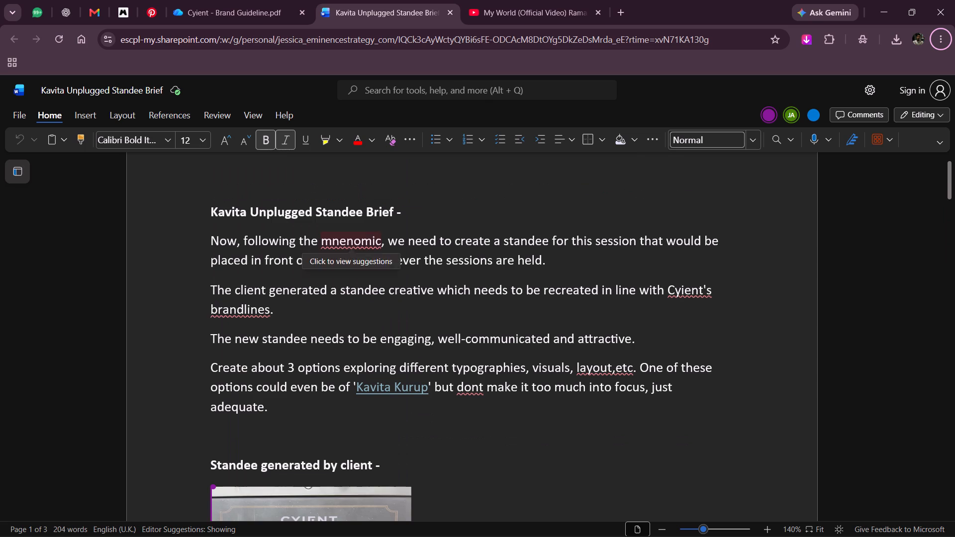
{"action": "scroll", "coordinate": [314, 416], "scroll_direction": "down", "scroll_amount": 1}
{"action": "scroll", "coordinate": [310, 414], "scroll_direction": "up", "scroll_amount": 3, "text": "ctrl"}
{"action": "scroll", "coordinate": [310, 414], "scroll_direction": "down", "scroll_amount": 3}
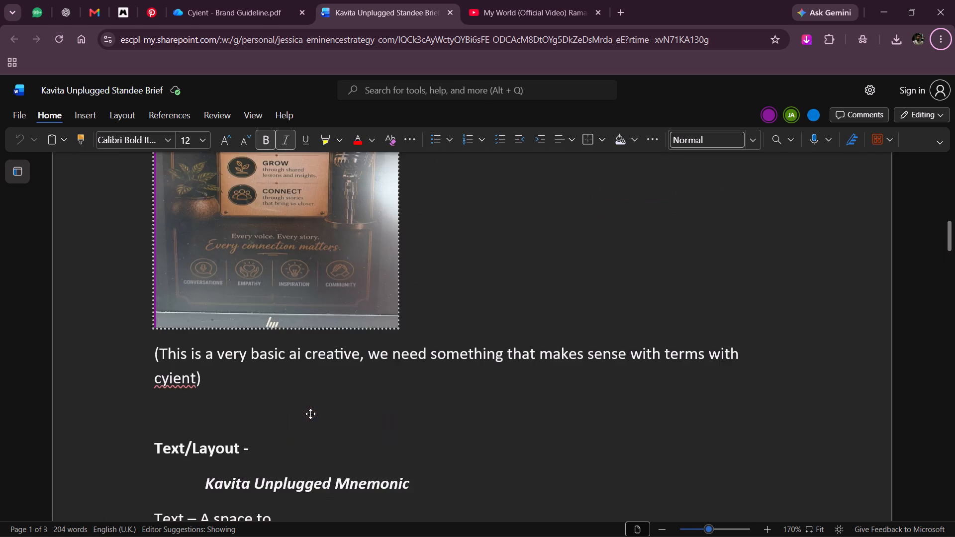
{"action": "scroll", "coordinate": [292, 371], "scroll_direction": "up", "scroll_amount": 2}
{"action": "scroll", "coordinate": [259, 330], "scroll_direction": "up", "scroll_amount": 3, "text": "ctrl"}
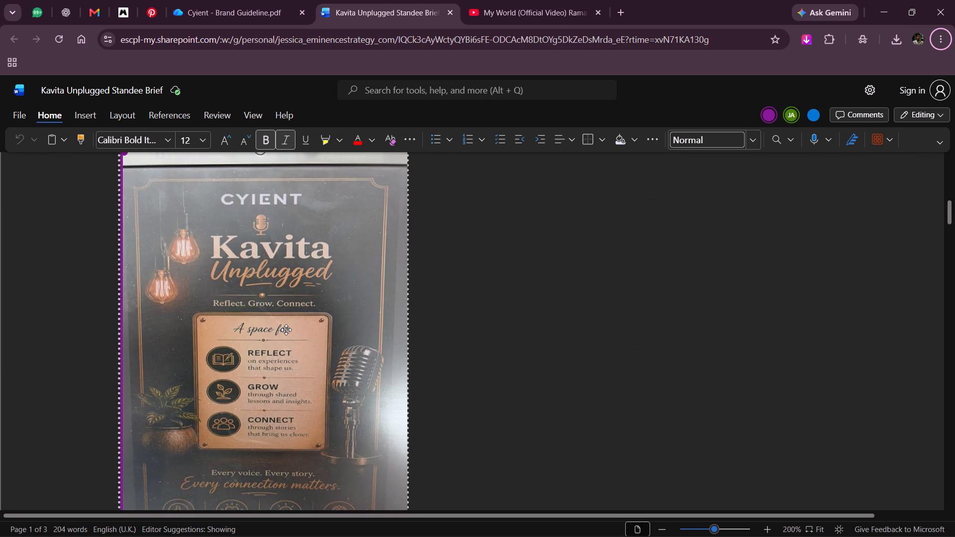
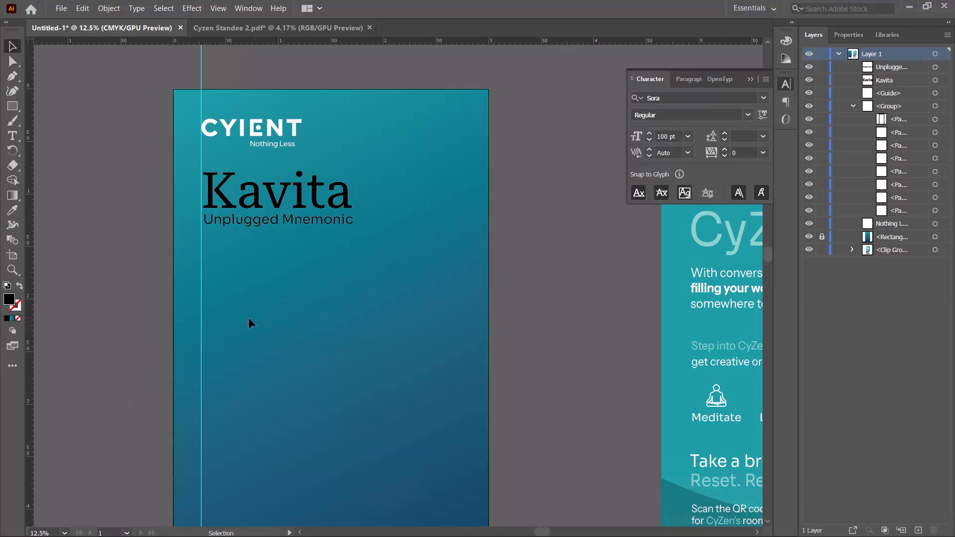
Compare the Kavita standee layout with the complete CyZen sample standee, with both in full view.
{"action": "key", "text": "space"}
{"action": "left_click_drag", "start_coordinate": [601, 326], "coordinate": [457, 299]}
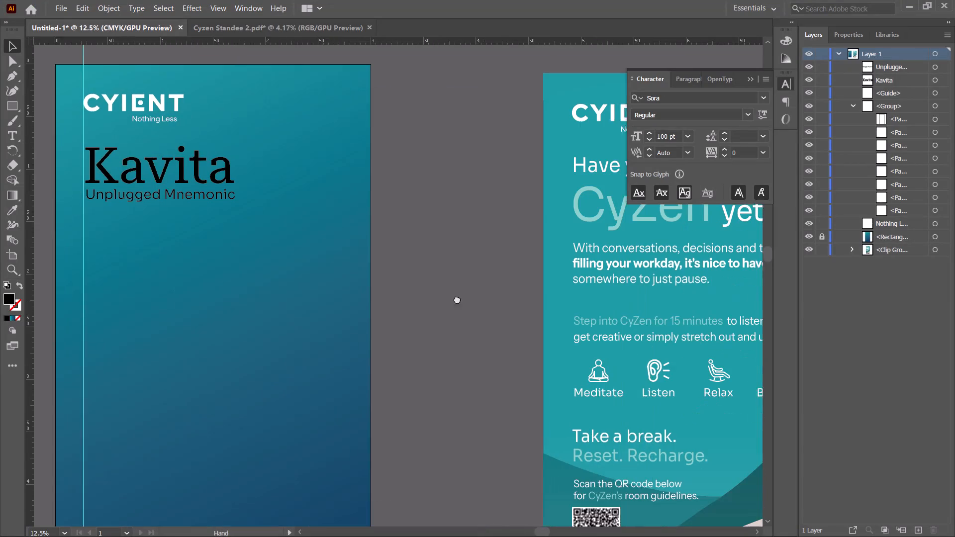
{"action": "left_click_drag", "start_coordinate": [457, 299], "coordinate": [451, 299]}
{"action": "scroll", "coordinate": [461, 299], "scroll_direction": "down", "scroll_amount": 2, "text": "alt"}
{"action": "key", "text": "space"}
{"action": "left_click_drag", "start_coordinate": [503, 310], "coordinate": [440, 252]}
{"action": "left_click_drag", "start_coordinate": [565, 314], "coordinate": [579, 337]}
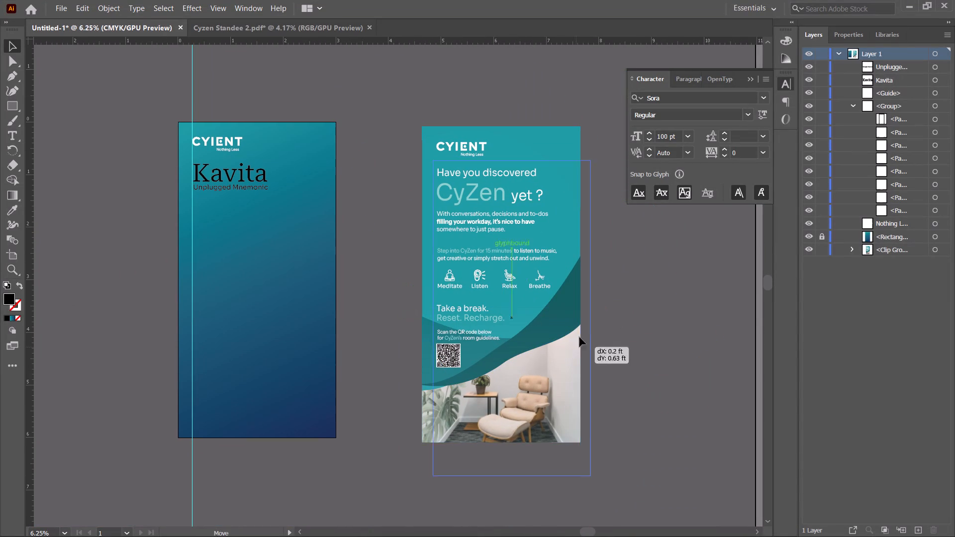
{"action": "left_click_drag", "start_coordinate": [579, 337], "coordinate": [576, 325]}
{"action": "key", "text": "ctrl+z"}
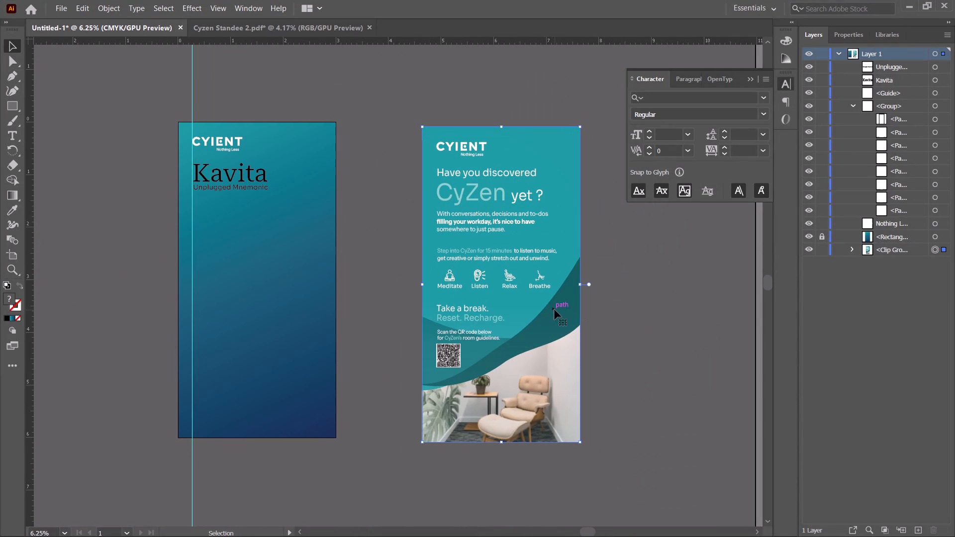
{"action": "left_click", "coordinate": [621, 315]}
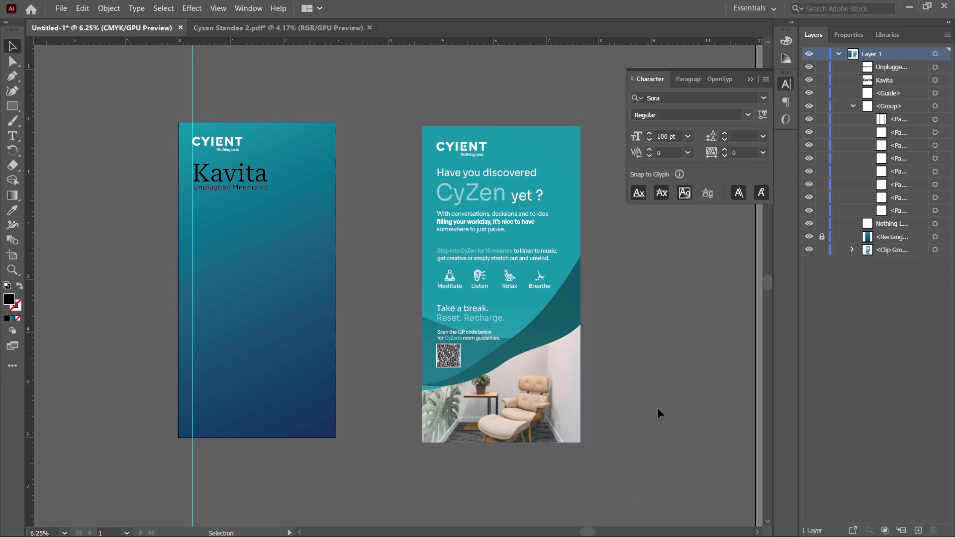
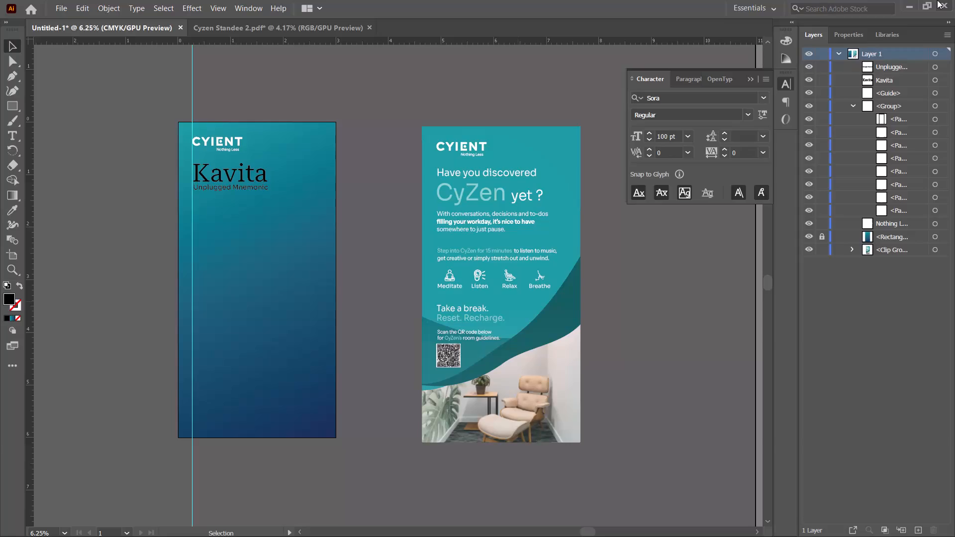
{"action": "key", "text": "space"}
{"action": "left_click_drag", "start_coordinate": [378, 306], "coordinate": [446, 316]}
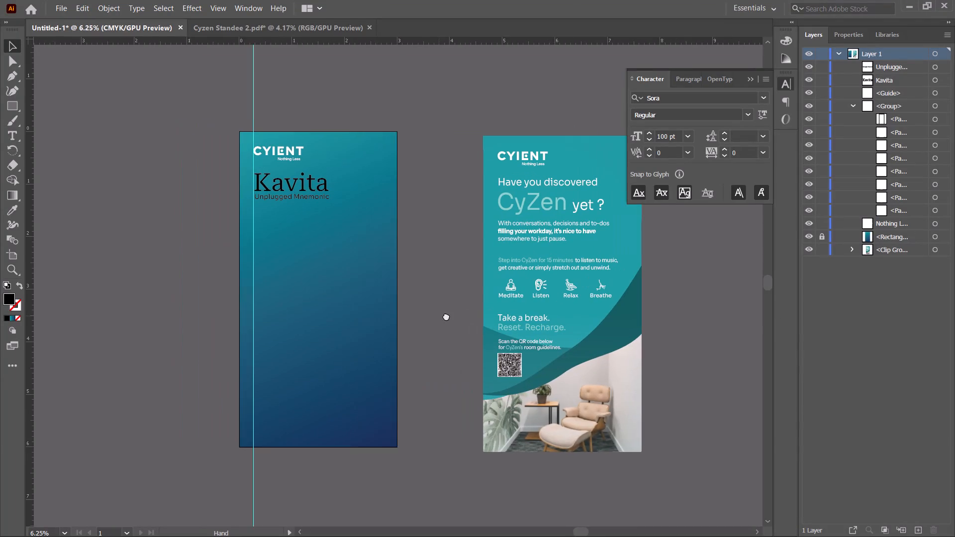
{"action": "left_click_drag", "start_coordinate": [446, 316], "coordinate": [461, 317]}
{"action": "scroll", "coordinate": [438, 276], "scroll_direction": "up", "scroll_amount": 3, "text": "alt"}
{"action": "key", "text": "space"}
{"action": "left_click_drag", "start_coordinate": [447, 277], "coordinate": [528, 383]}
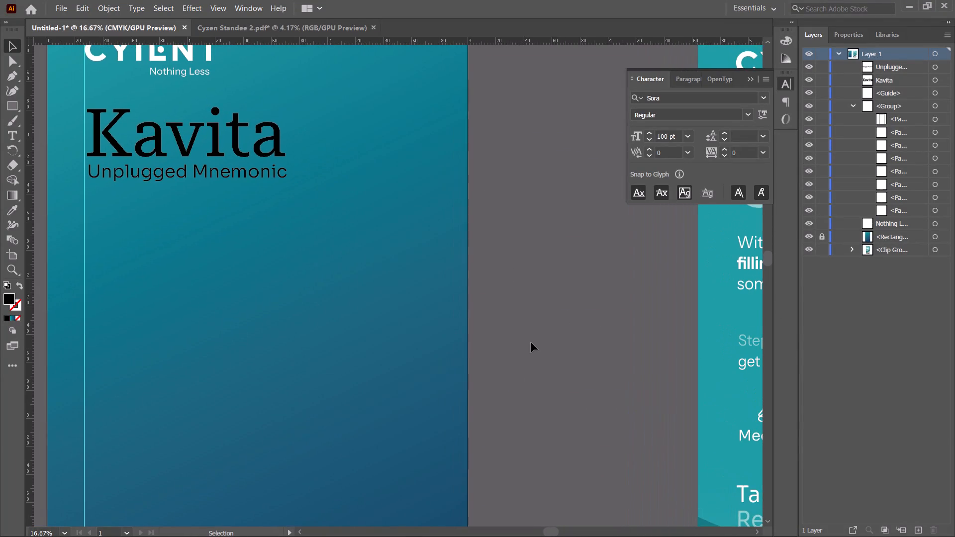
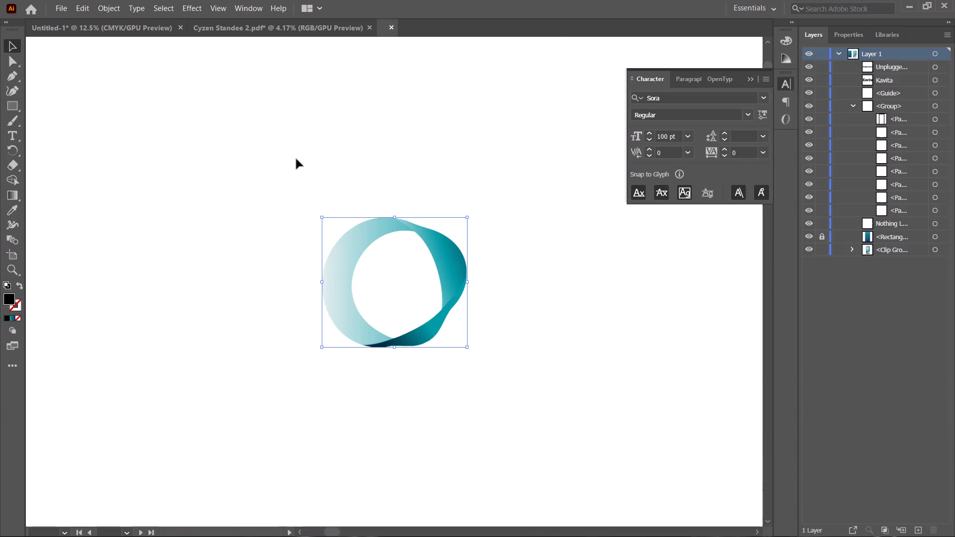
Copy the gradient ring from the RGB_Gradient.png document into the Kavita standee document, below the Unplugged Mnemonic line.
{"action": "left_click_drag", "start_coordinate": [355, 236], "coordinate": [149, 26]}
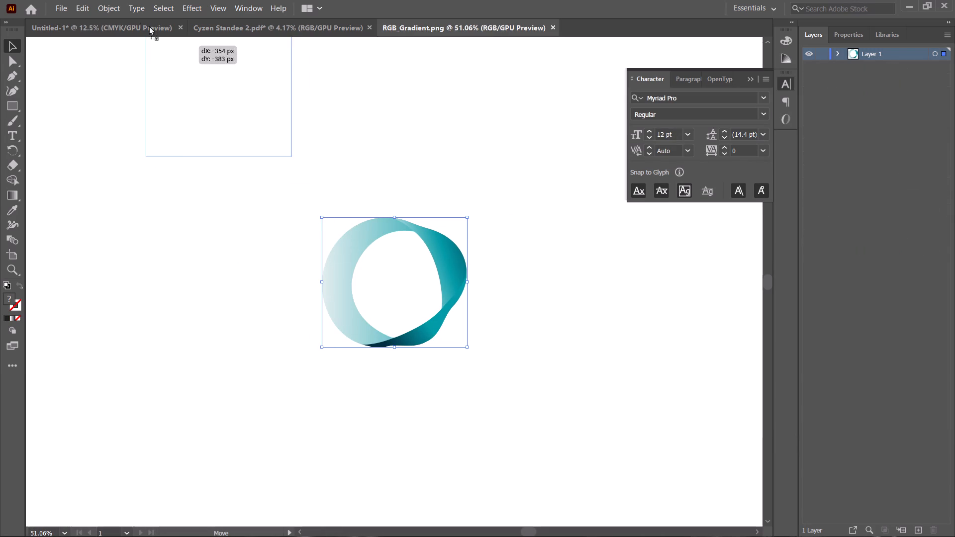
{"action": "left_click_drag", "start_coordinate": [149, 26], "coordinate": [270, 235]}
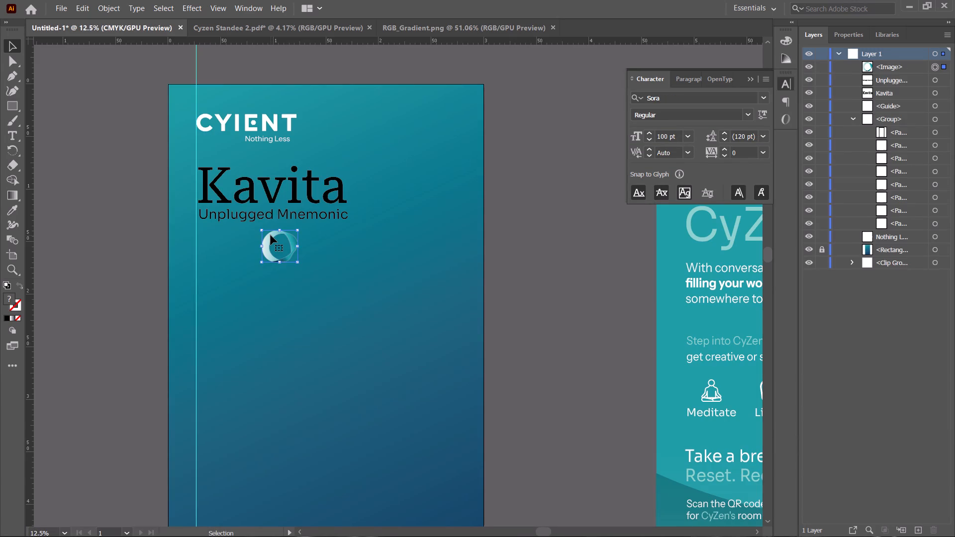
Enlarge the gradient ring in stages to about two and a half times the width of the standee.
{"action": "left_click_drag", "start_coordinate": [299, 230], "coordinate": [500, 110], "text": "shift"}
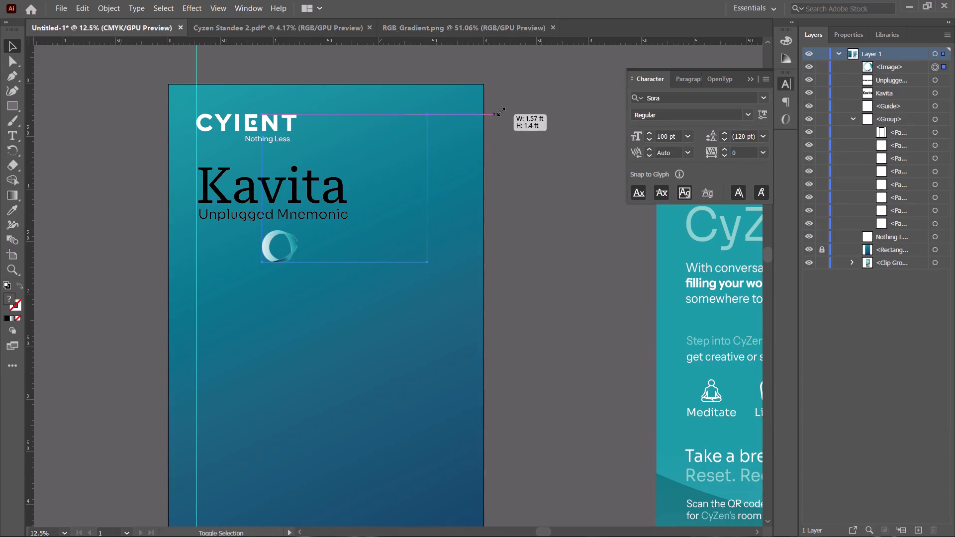
{"action": "left_click_drag", "start_coordinate": [500, 110], "coordinate": [510, 101], "text": "shift"}
{"action": "left_click_drag", "start_coordinate": [418, 182], "coordinate": [441, 368]}
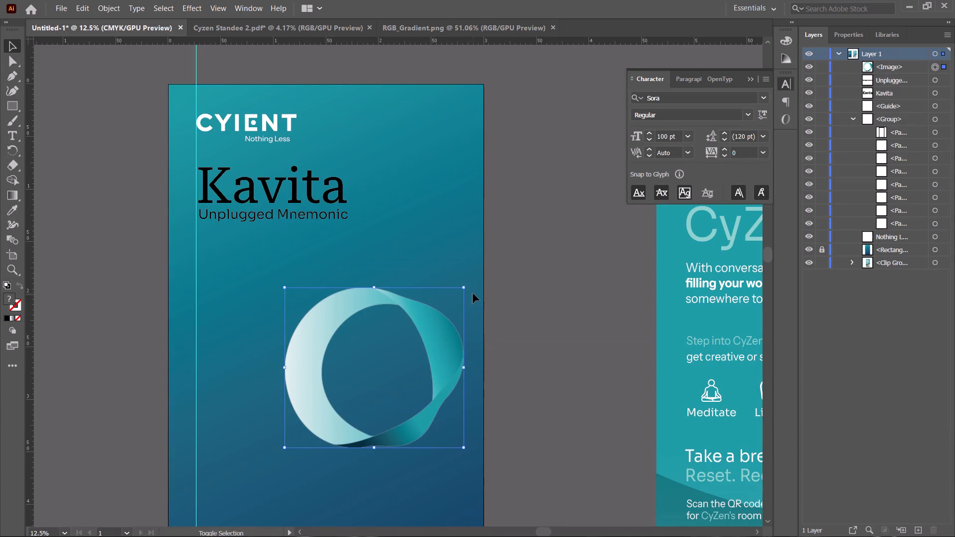
{"action": "left_click_drag", "start_coordinate": [465, 285], "coordinate": [574, 76], "text": "shift"}
{"action": "left_click_drag", "start_coordinate": [519, 256], "coordinate": [442, 229]}
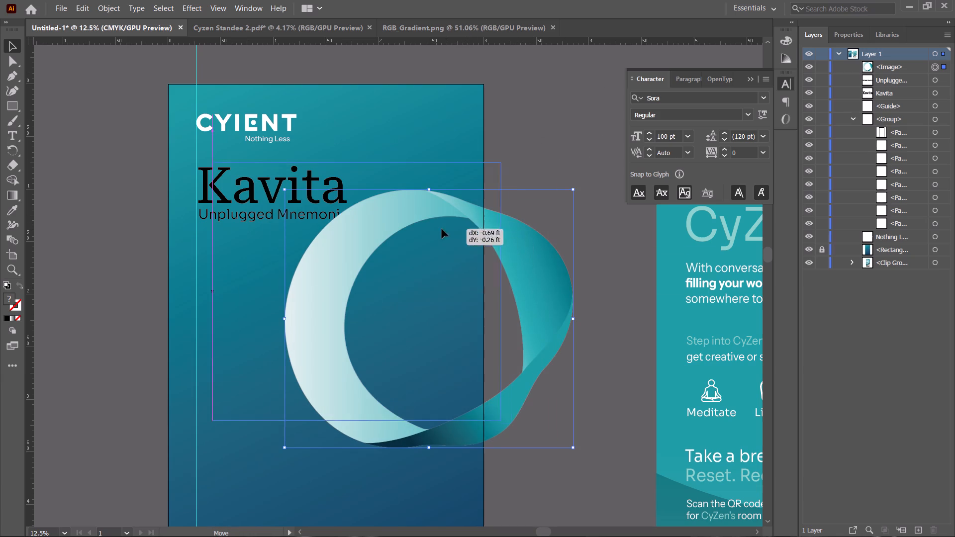
{"action": "left_click_drag", "start_coordinate": [442, 229], "coordinate": [319, 122]}
{"action": "left_click_drag", "start_coordinate": [336, 148], "coordinate": [378, 148]}
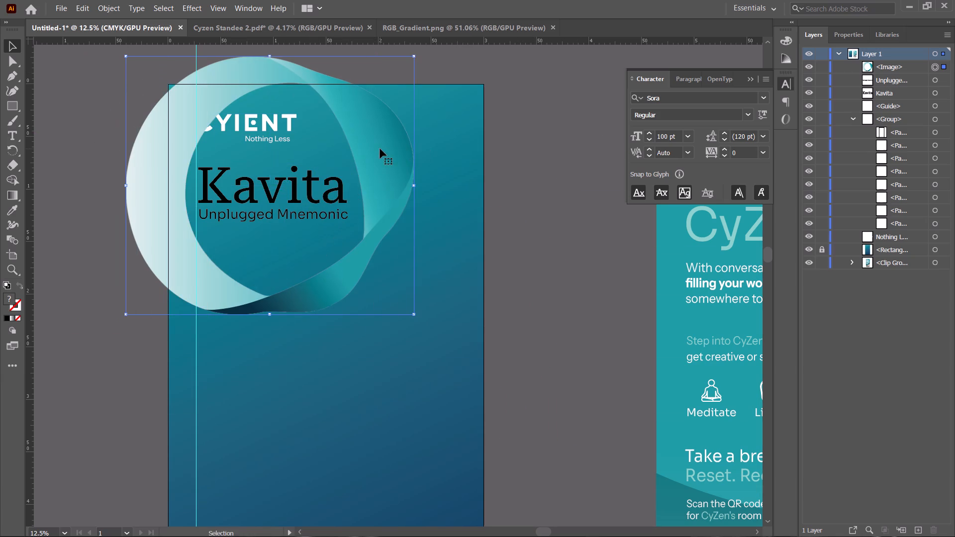
{"action": "scroll", "coordinate": [380, 149], "scroll_direction": "down", "scroll_amount": 5, "text": "alt"}
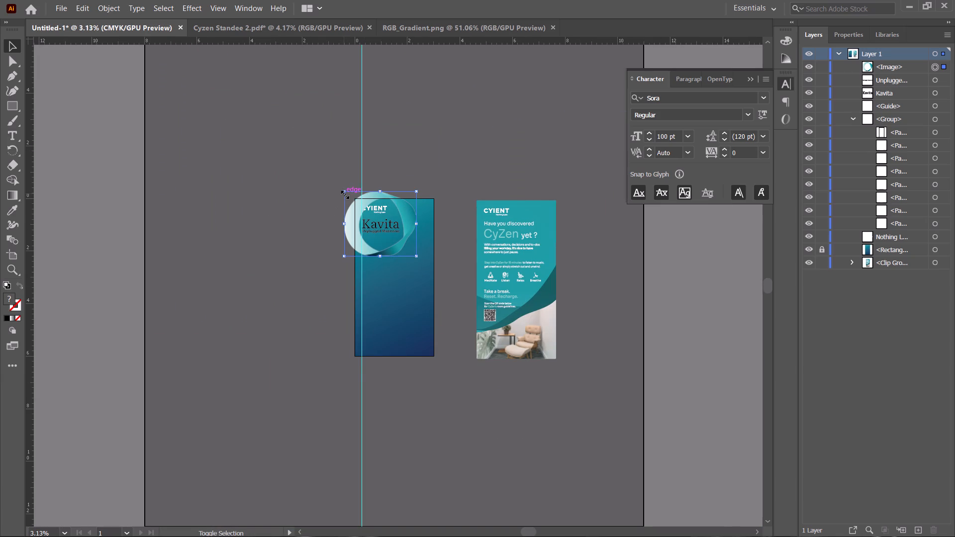
{"action": "left_click_drag", "start_coordinate": [344, 193], "coordinate": [214, 41], "text": "shift"}
{"action": "left_click_drag", "start_coordinate": [271, 119], "coordinate": [308, 152]}
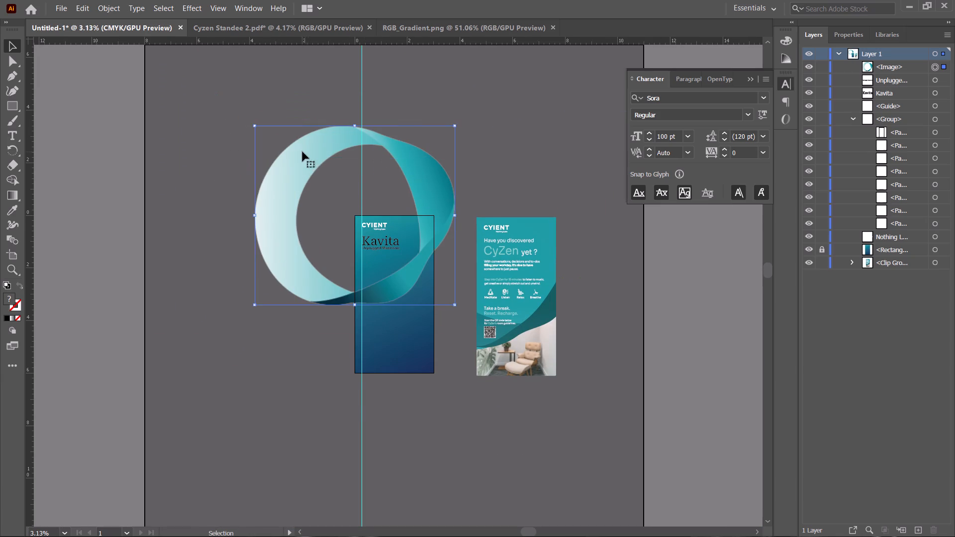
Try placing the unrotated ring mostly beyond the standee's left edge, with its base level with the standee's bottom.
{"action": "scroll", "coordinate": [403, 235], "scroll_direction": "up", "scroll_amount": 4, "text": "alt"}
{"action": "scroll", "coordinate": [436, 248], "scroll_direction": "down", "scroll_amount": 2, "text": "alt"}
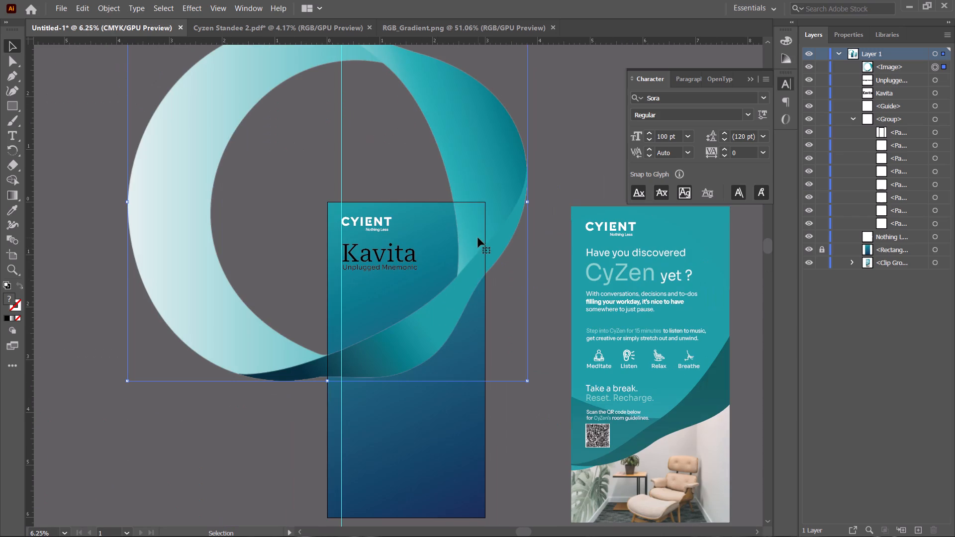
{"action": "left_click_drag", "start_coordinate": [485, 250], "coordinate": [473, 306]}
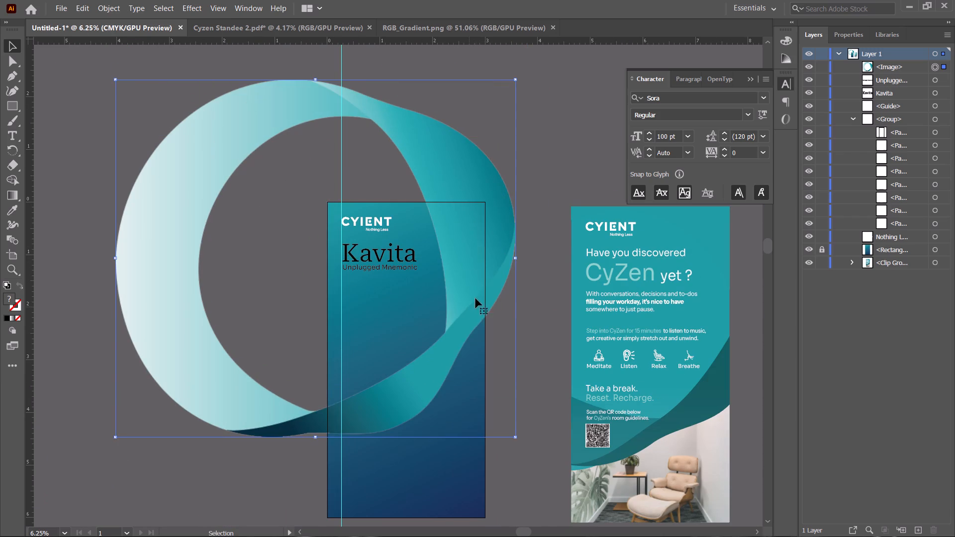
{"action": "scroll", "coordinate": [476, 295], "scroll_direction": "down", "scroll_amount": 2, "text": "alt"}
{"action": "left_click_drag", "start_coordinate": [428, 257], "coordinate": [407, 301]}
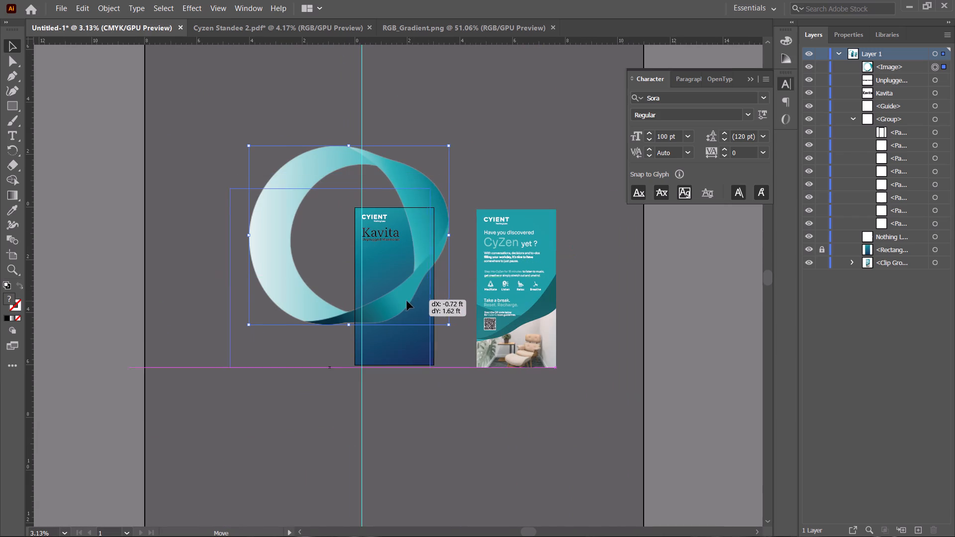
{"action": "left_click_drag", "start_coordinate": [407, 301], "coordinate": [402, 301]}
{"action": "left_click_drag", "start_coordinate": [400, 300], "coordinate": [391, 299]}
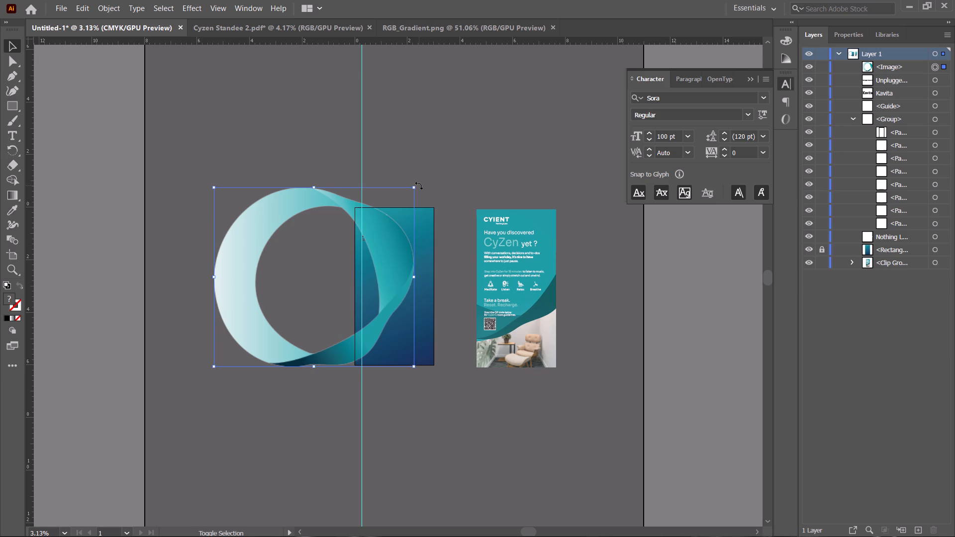
Rotate the gradient ring clockwise in 45° increments to about 135°, shifting it toward the standee's right side.
{"action": "left_click_drag", "start_coordinate": [419, 185], "coordinate": [460, 294], "text": "shift"}
{"action": "left_click_drag", "start_coordinate": [384, 321], "coordinate": [483, 287]}
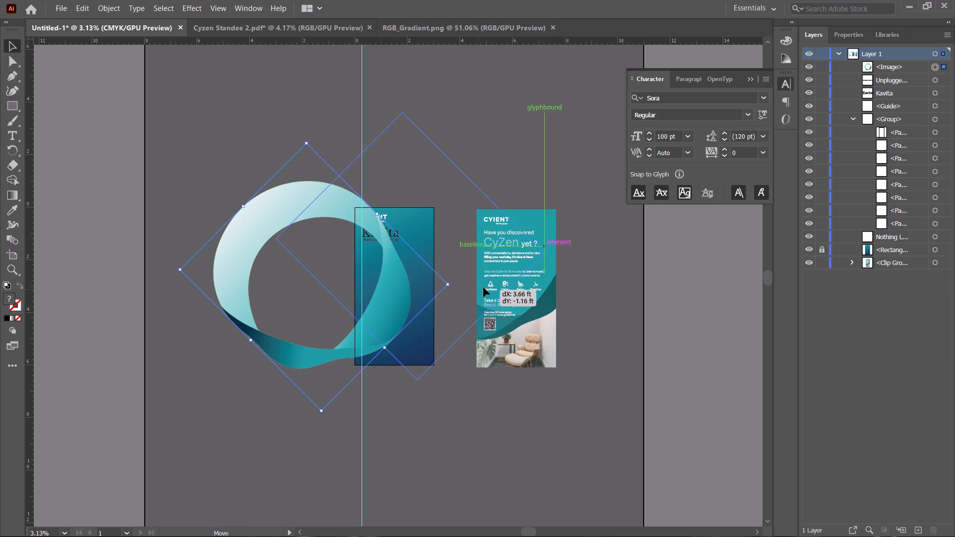
{"action": "left_click_drag", "start_coordinate": [483, 287], "coordinate": [449, 298]}
{"action": "left_click", "coordinate": [448, 298]}
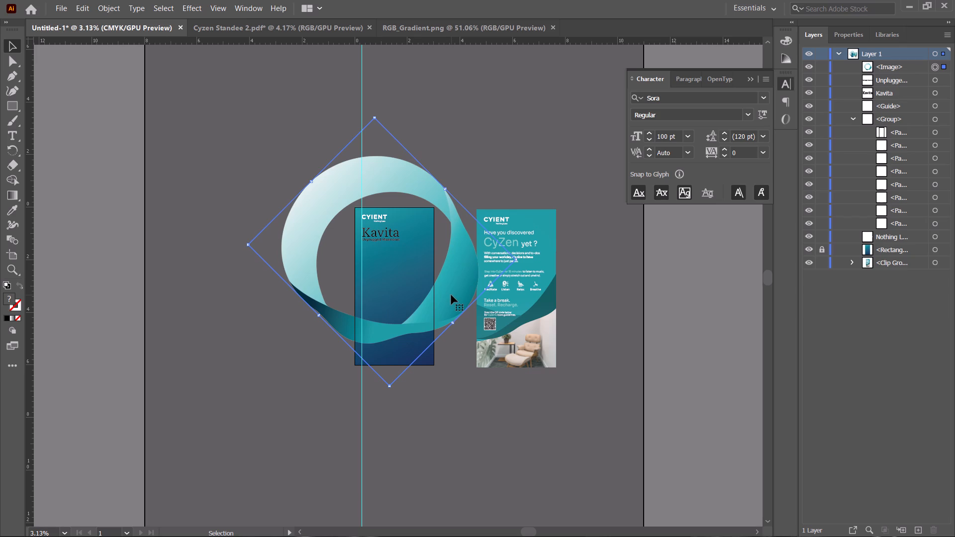
{"action": "left_click", "coordinate": [511, 151]}
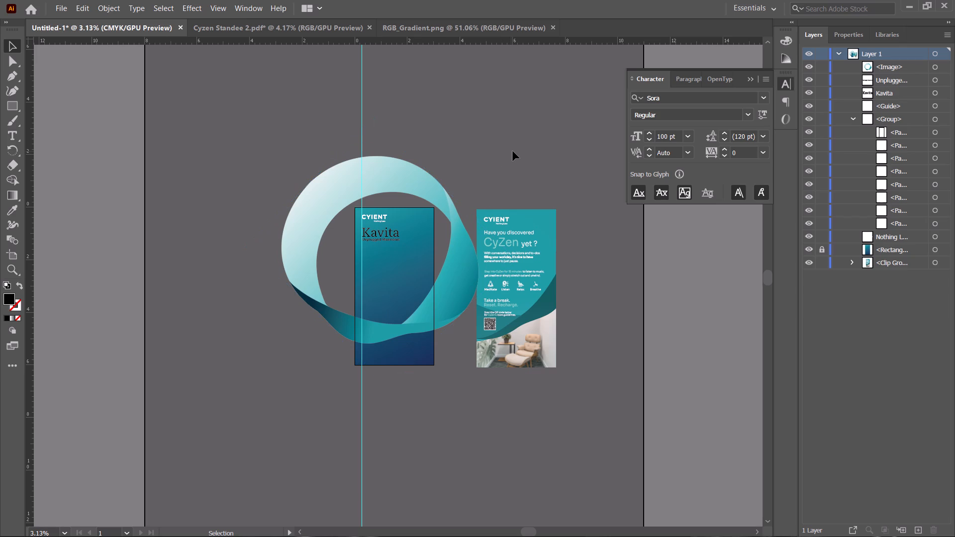
{"action": "left_click", "coordinate": [455, 201]}
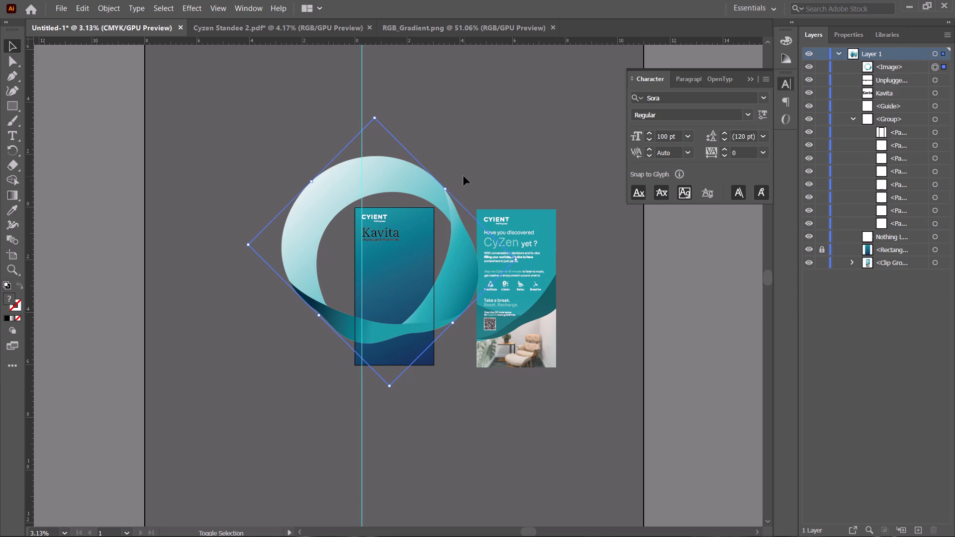
{"action": "left_click_drag", "start_coordinate": [452, 184], "coordinate": [504, 282], "text": "shift"}
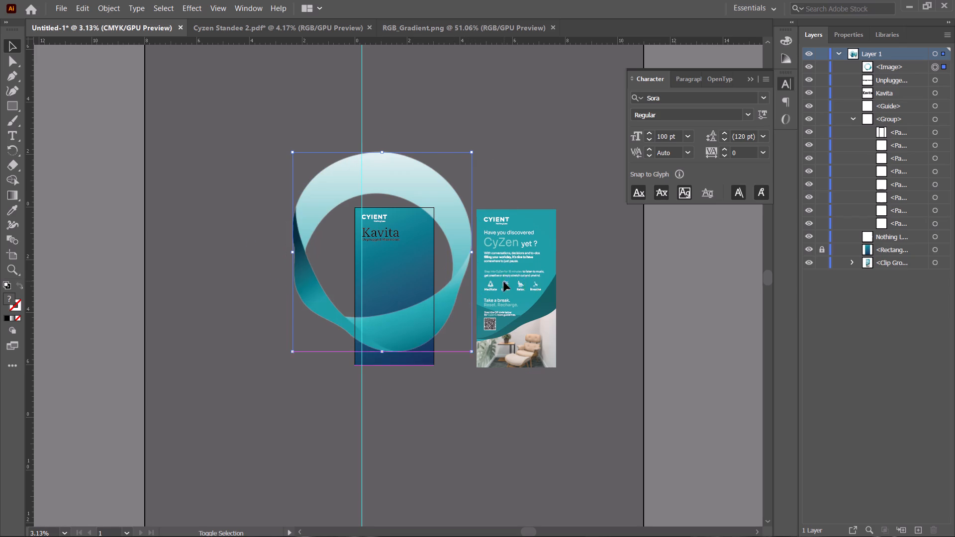
{"action": "left_click_drag", "start_coordinate": [448, 287], "coordinate": [520, 275]}
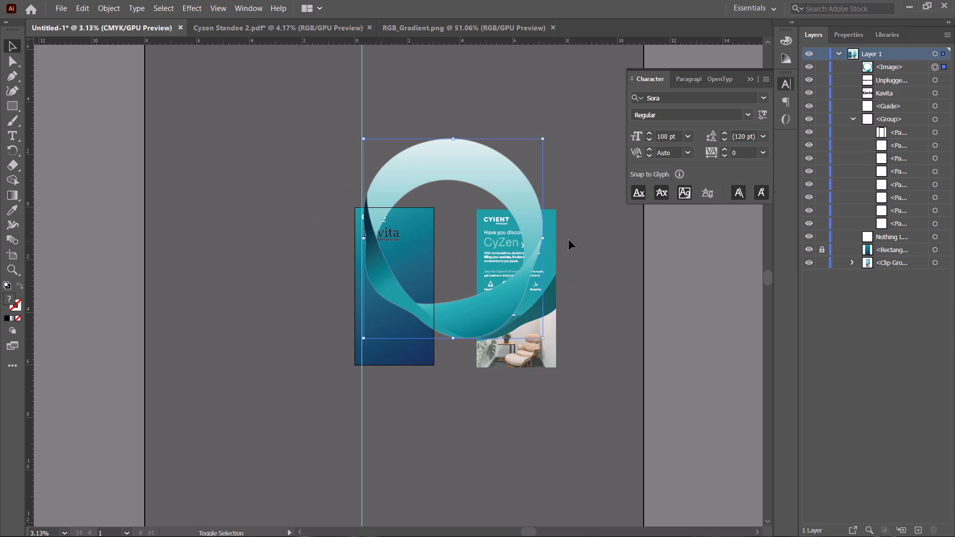
{"action": "left_click_drag", "start_coordinate": [548, 238], "coordinate": [561, 292], "text": "shift"}
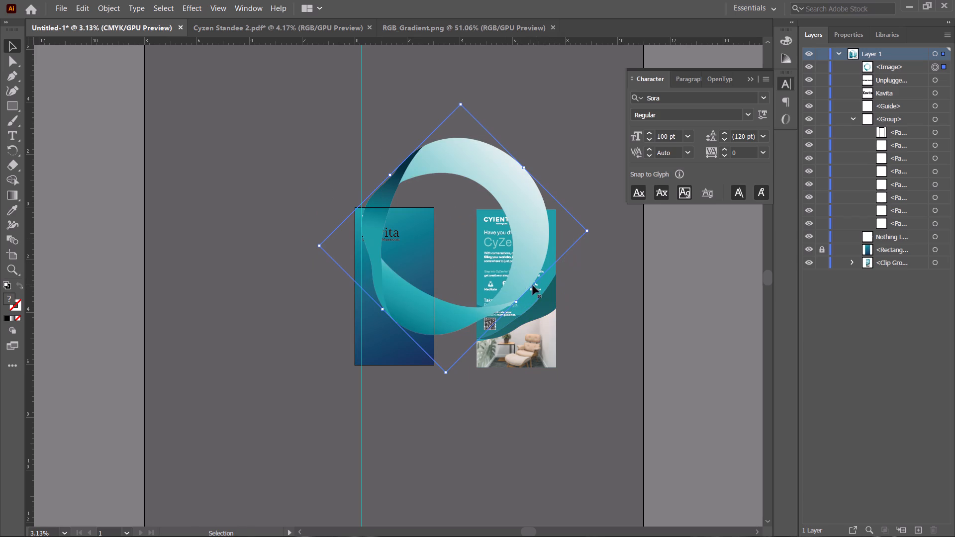
Position the rotated ring so its narrow twisted band runs down the right half of the standee.
{"action": "left_click_drag", "start_coordinate": [517, 281], "coordinate": [540, 309]}
{"action": "scroll", "coordinate": [361, 306], "scroll_direction": "up", "scroll_amount": 4, "text": "alt"}
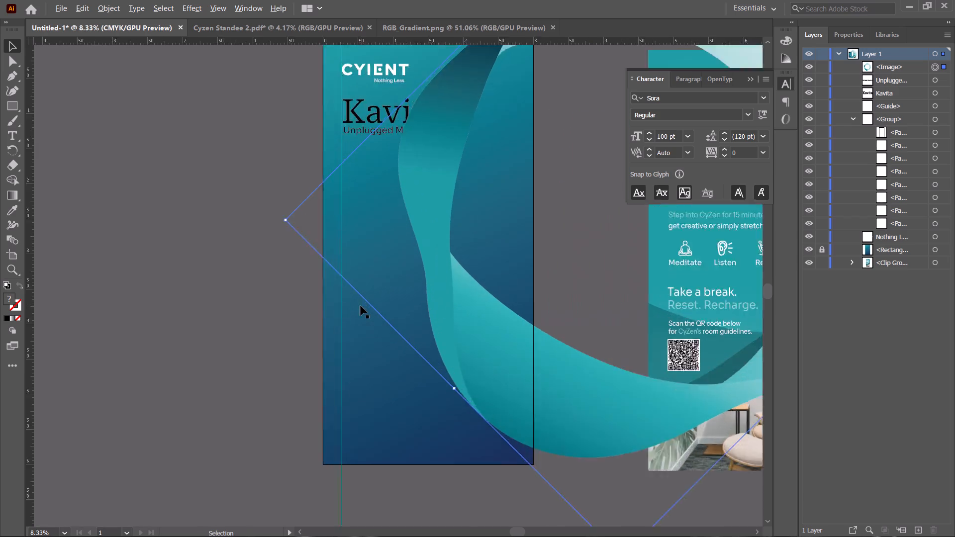
{"action": "scroll", "coordinate": [460, 265], "scroll_direction": "down", "scroll_amount": 2, "text": "alt"}
{"action": "left_click_drag", "start_coordinate": [460, 254], "coordinate": [471, 258]}
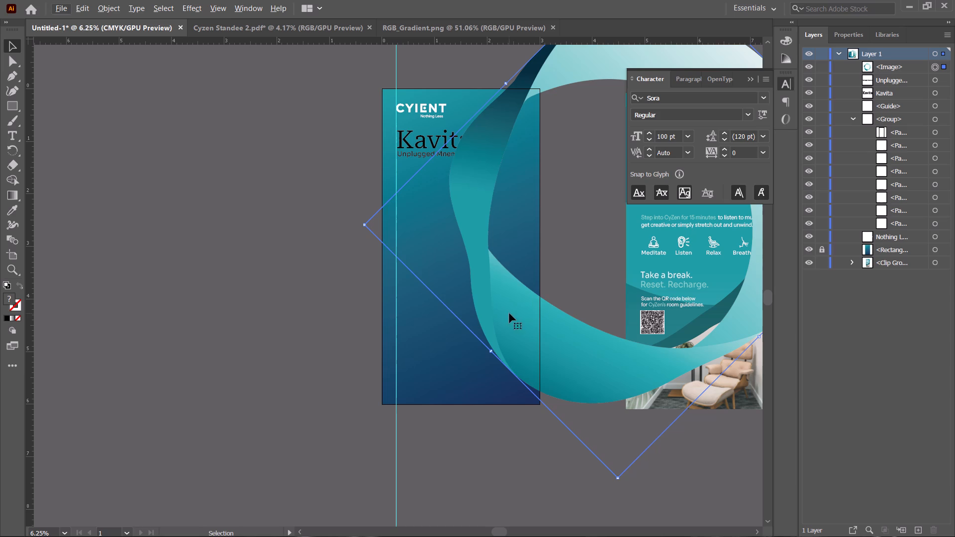
{"action": "left_click_drag", "start_coordinate": [509, 313], "coordinate": [517, 333]}
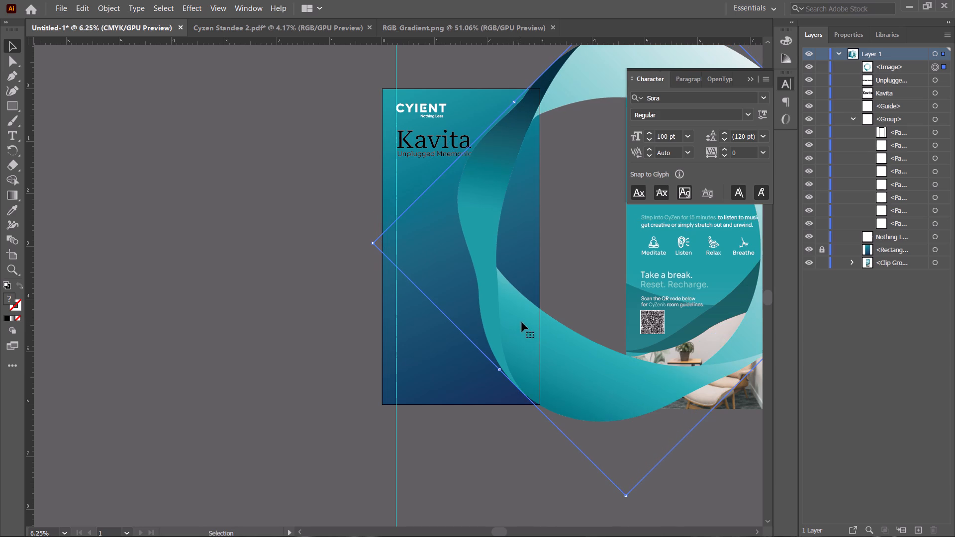
Scale the ring down by about a fifth and shift it right, clear of the Kavita headline and Unplugged Mnemonic line.
{"action": "key", "text": "space"}
{"action": "left_click_drag", "start_coordinate": [524, 322], "coordinate": [435, 332]}
{"action": "key", "text": "space"}
{"action": "key", "text": "space"}
{"action": "key", "text": "space"}
{"action": "key", "text": "space"}
{"action": "key", "text": "space"}
{"action": "key", "text": "space"}
{"action": "key", "text": "space"}
{"action": "key", "text": "space"}
{"action": "key", "text": "space"}
{"action": "key", "text": "space"}
{"action": "key", "text": "space"}
{"action": "key", "text": "space"}
{"action": "key", "text": "space"}
{"action": "key", "text": "space"}
{"action": "key", "text": "space"}
{"action": "left_click_drag", "start_coordinate": [457, 308], "coordinate": [348, 331]}
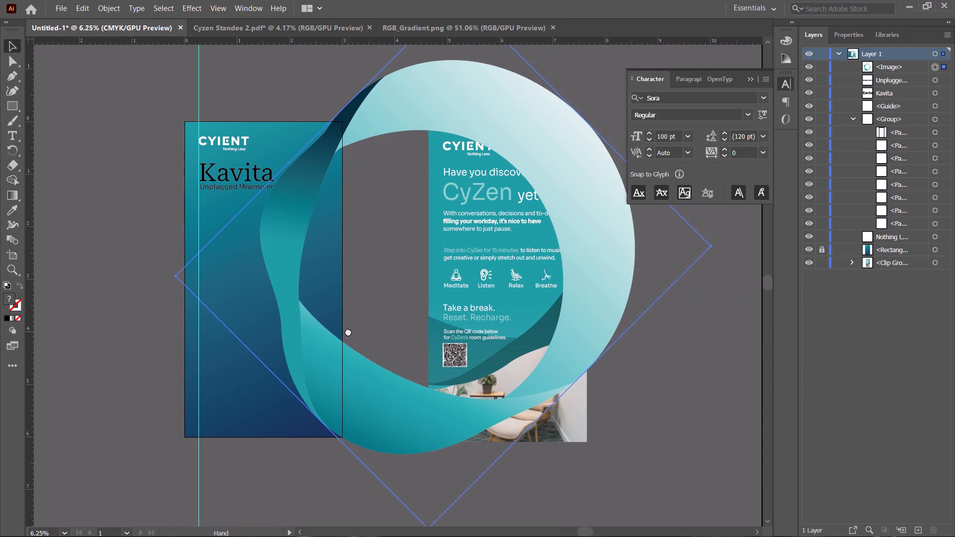
{"action": "left_click_drag", "start_coordinate": [348, 331], "coordinate": [331, 342]}
{"action": "left_click_drag", "start_coordinate": [692, 259], "coordinate": [596, 261], "text": "shift"}
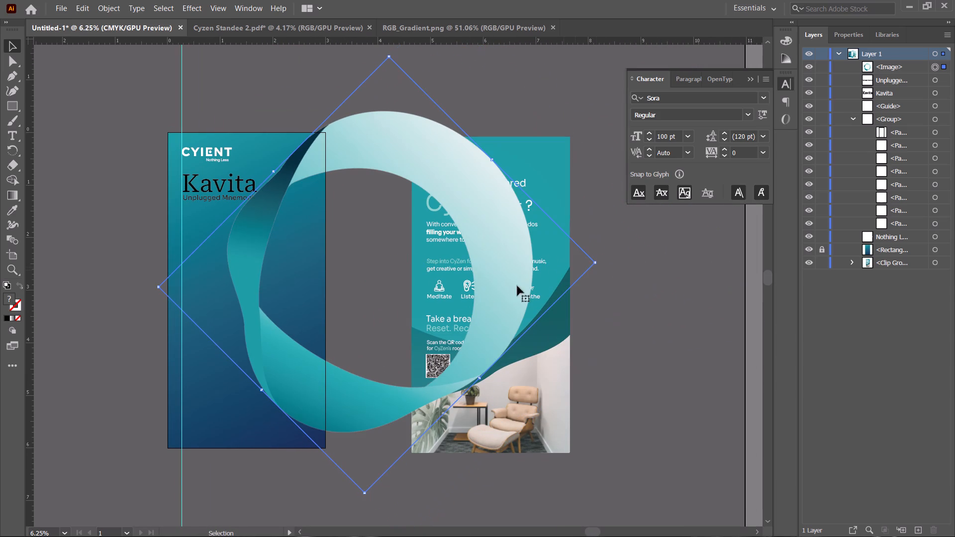
{"action": "left_click_drag", "start_coordinate": [259, 296], "coordinate": [293, 299]}
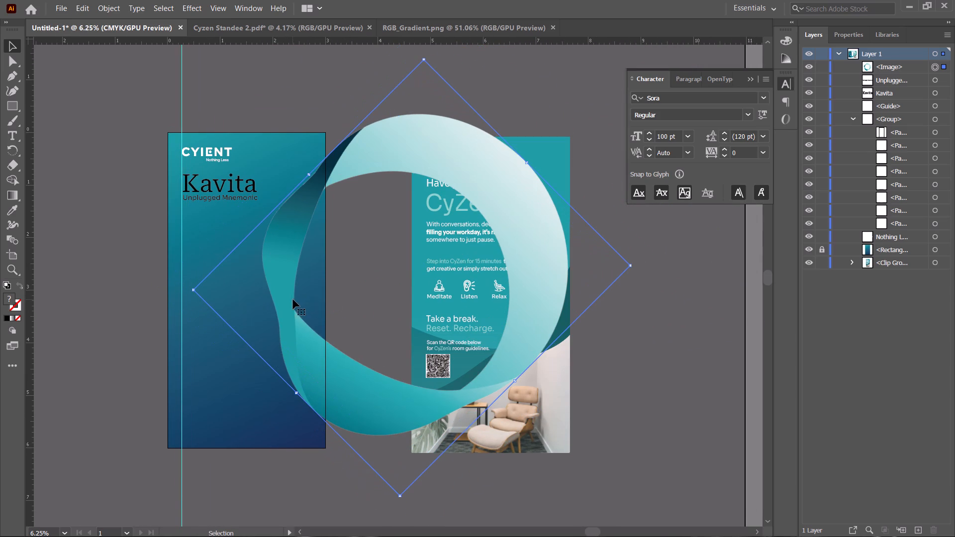
{"action": "left_click", "coordinate": [283, 99]}
{"action": "key", "text": "space"}
{"action": "left_click_drag", "start_coordinate": [321, 107], "coordinate": [463, 110]}
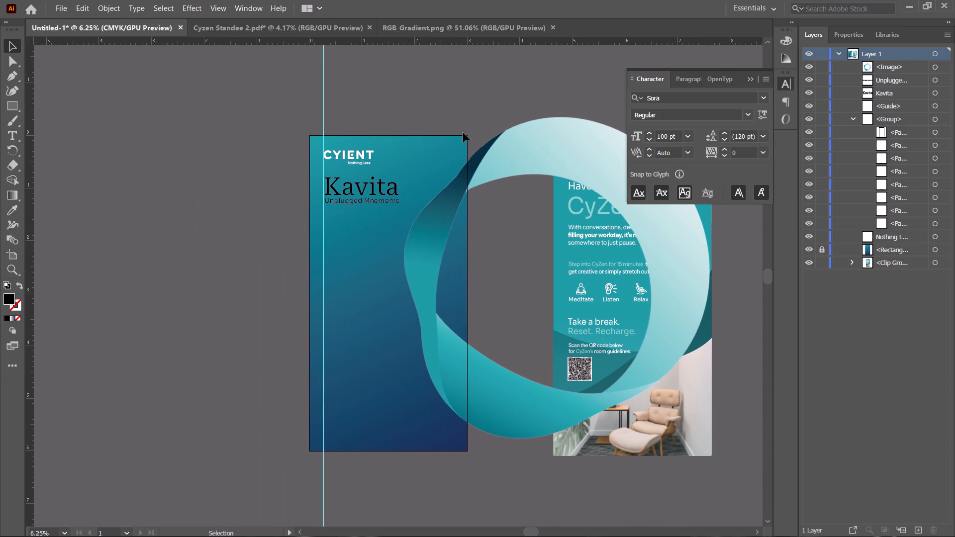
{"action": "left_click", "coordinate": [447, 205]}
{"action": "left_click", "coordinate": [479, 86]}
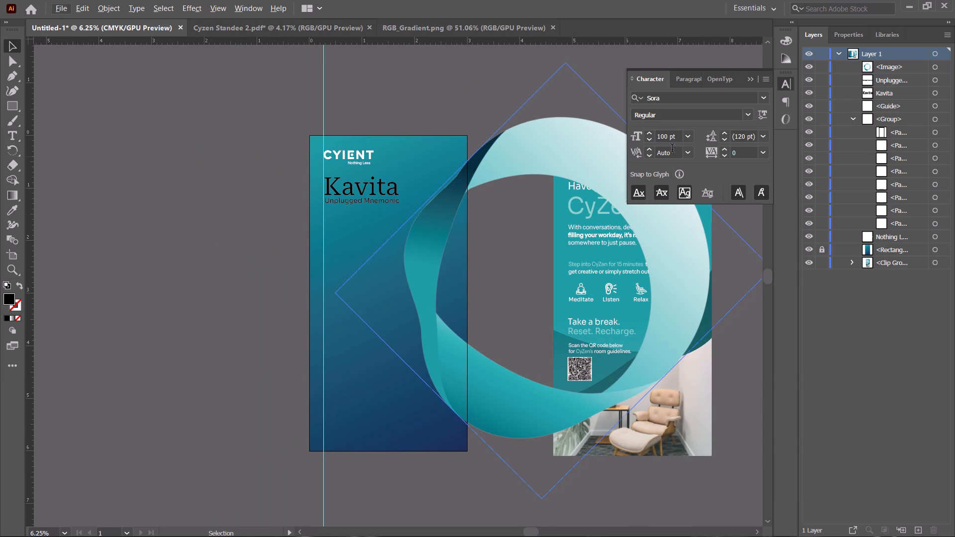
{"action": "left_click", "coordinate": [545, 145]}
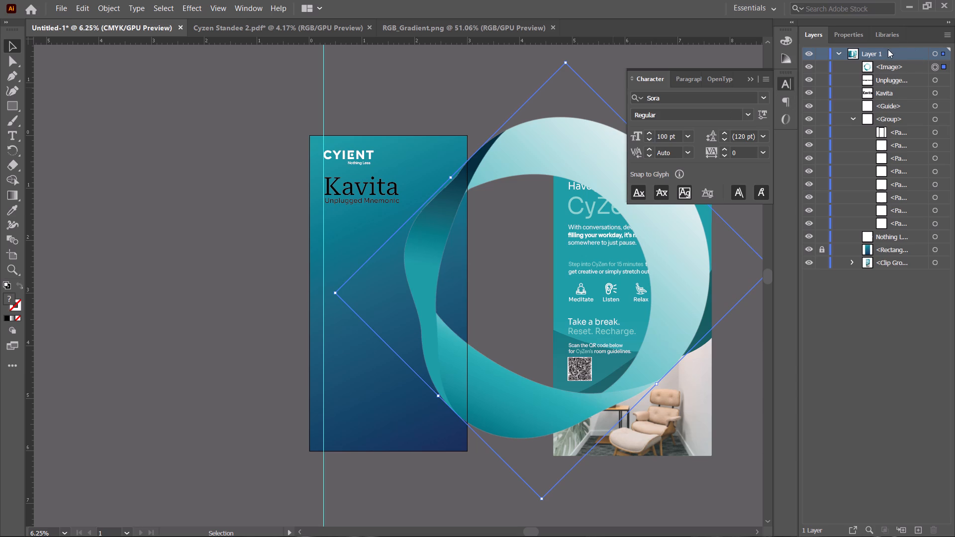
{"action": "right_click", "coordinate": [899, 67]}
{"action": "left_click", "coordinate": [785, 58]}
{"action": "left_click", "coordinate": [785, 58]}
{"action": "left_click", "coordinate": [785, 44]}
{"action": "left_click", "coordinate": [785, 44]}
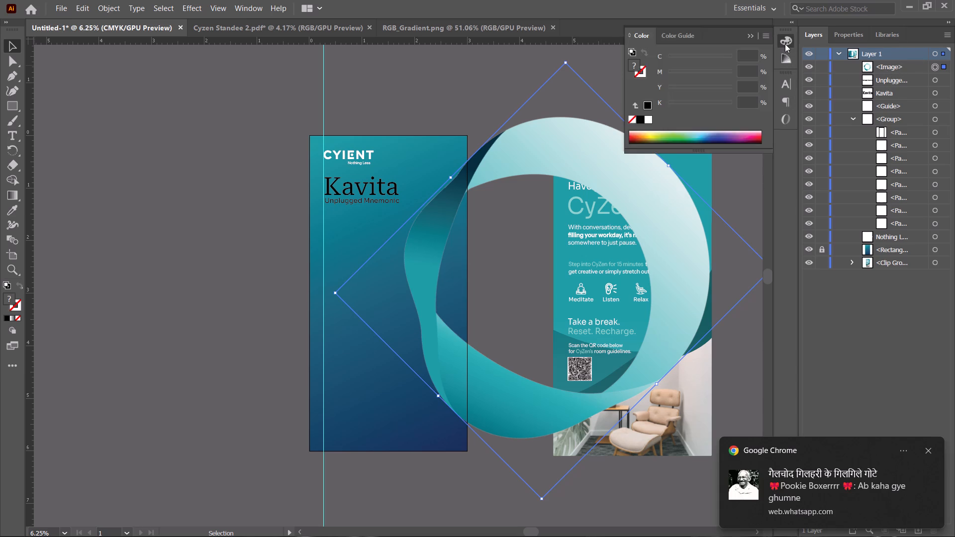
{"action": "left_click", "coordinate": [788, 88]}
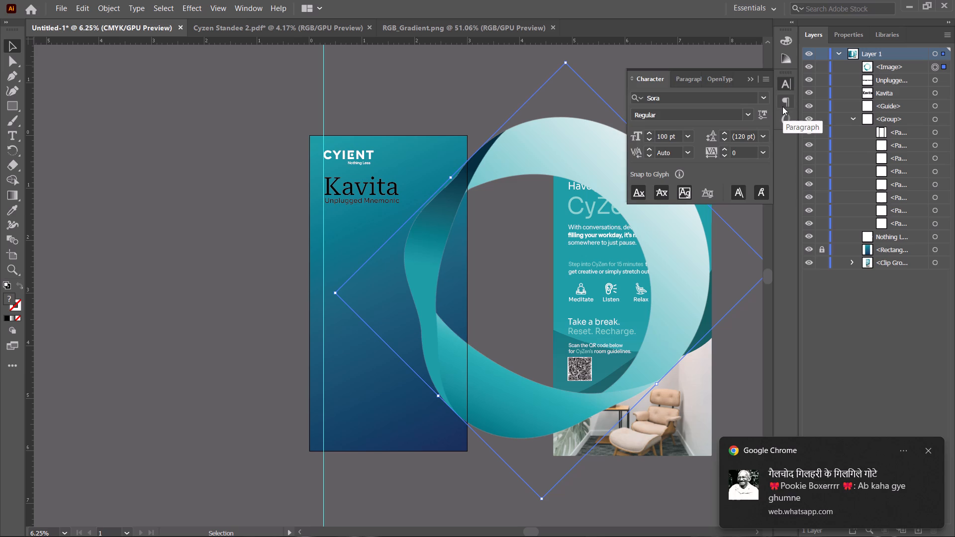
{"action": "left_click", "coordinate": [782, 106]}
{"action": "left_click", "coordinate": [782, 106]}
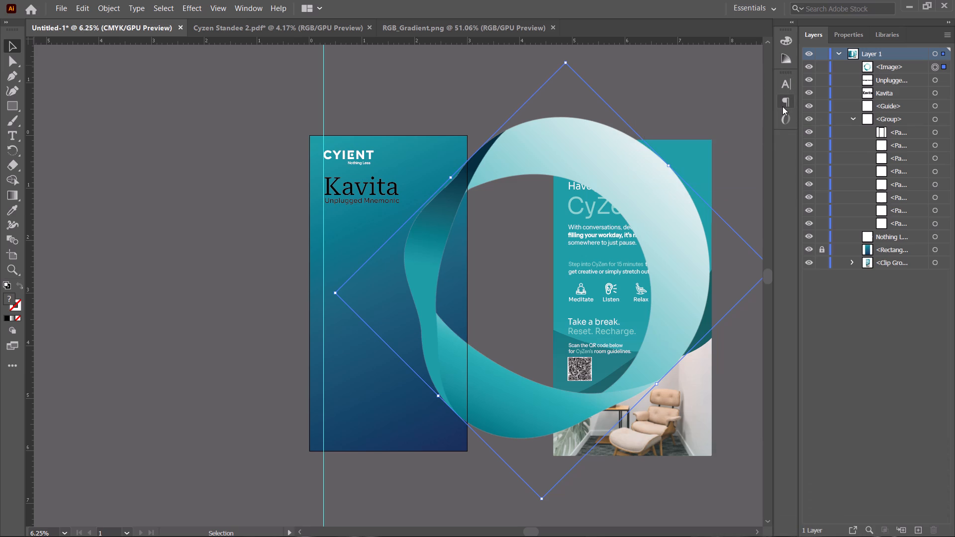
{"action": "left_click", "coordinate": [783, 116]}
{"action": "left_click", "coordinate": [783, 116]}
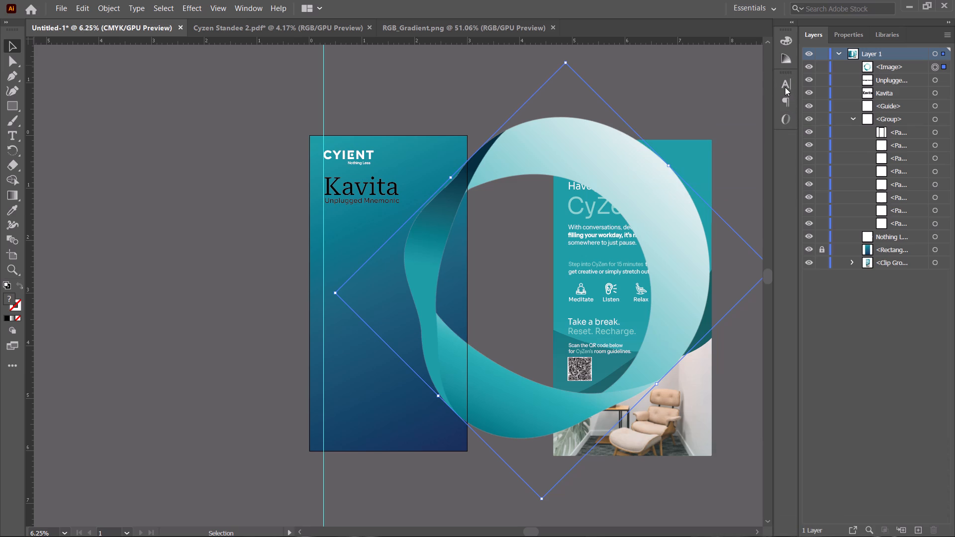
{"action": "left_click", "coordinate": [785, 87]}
Move the CyZen sample standee from beneath the ring to the empty area left of the Kavita standee.
{"action": "left_click", "coordinate": [864, 347]}
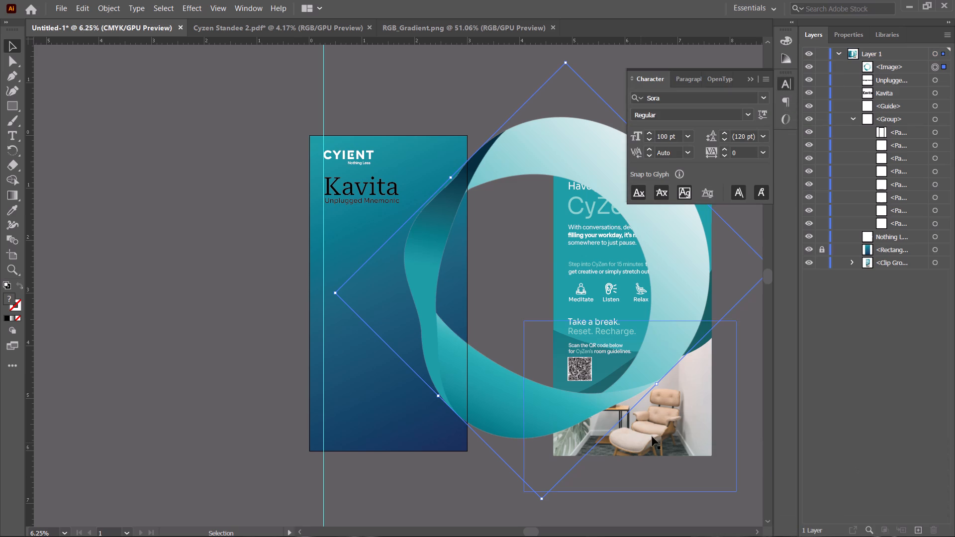
{"action": "left_click_drag", "start_coordinate": [694, 424], "coordinate": [184, 413]}
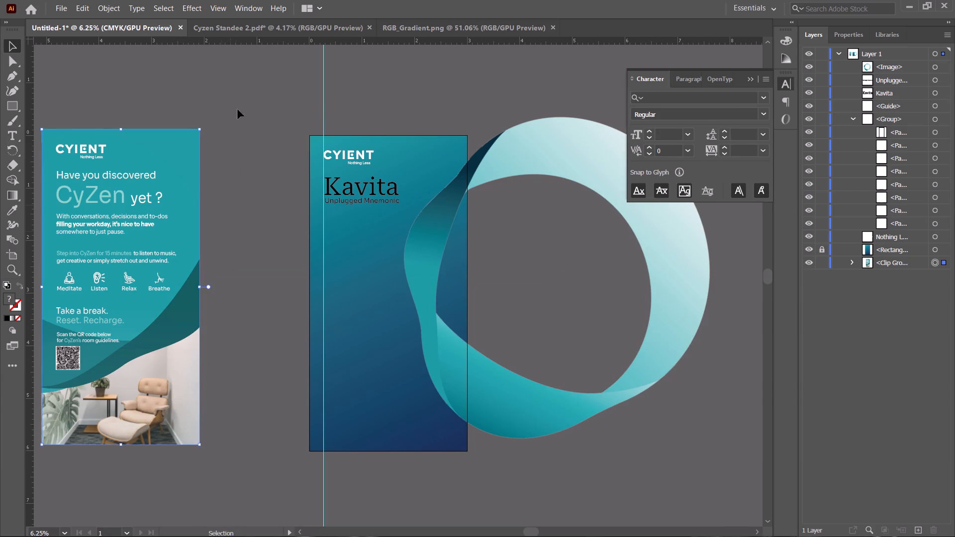
Nudge the gradient ring slightly right to about X 4.75 ft, keeping its twisted band over the standee's right edge.
{"action": "left_click", "coordinate": [236, 103]}
{"action": "left_click_drag", "start_coordinate": [430, 246], "coordinate": [430, 246]}
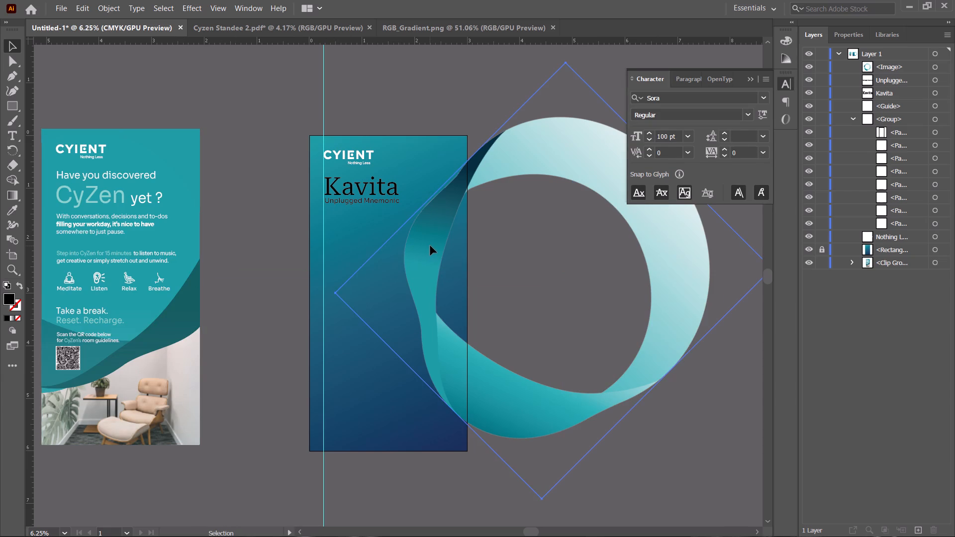
{"action": "left_click_drag", "start_coordinate": [430, 246], "coordinate": [425, 246]}
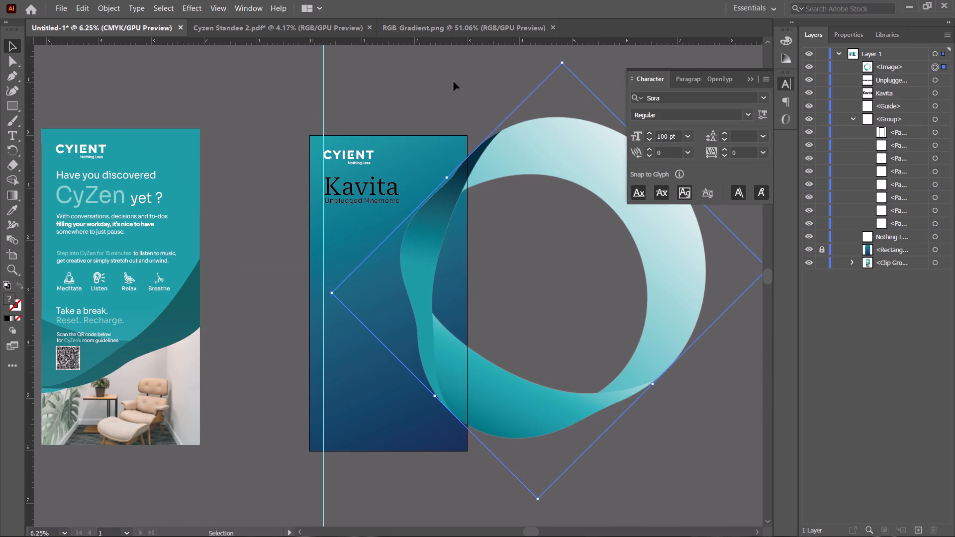
{"action": "left_click", "coordinate": [461, 72]}
{"action": "left_click_drag", "start_coordinate": [437, 227], "coordinate": [446, 228]}
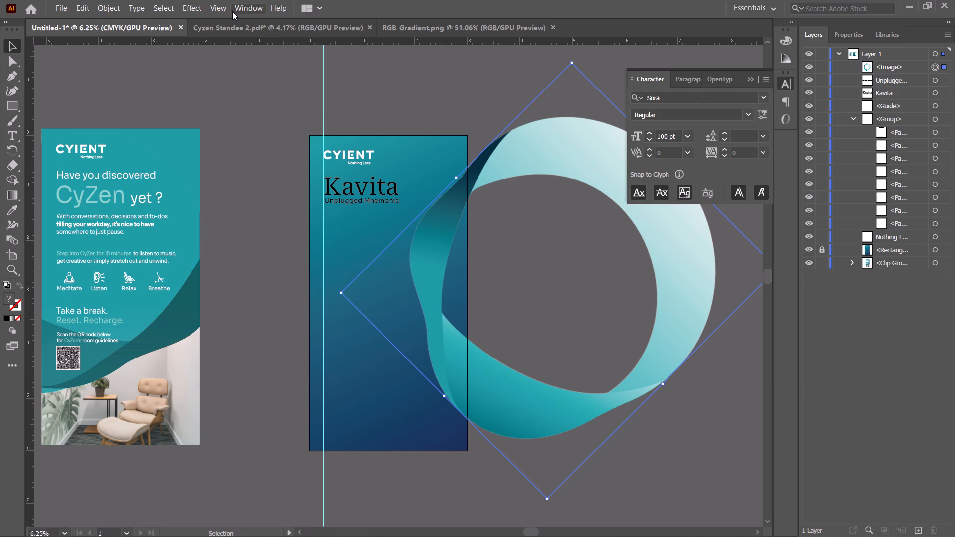
Reduce the gradient ring image's opacity to 60% so it blends into the standee background.
{"action": "left_click", "coordinate": [856, 35]}
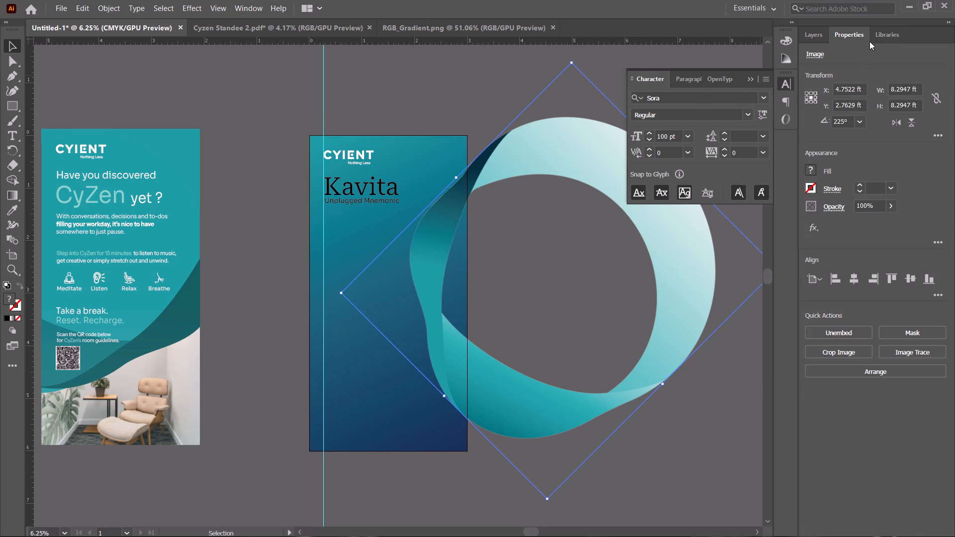
{"action": "left_click", "coordinate": [887, 205]}
{"action": "left_click", "coordinate": [872, 222]}
{"action": "left_click", "coordinate": [468, 88]}
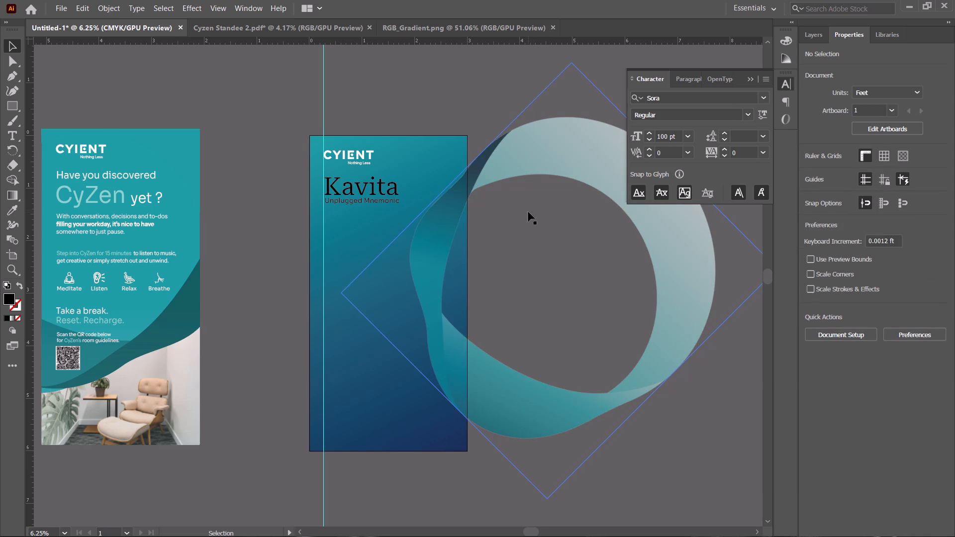
{"action": "left_click", "coordinate": [537, 138]}
{"action": "left_click", "coordinate": [889, 206]}
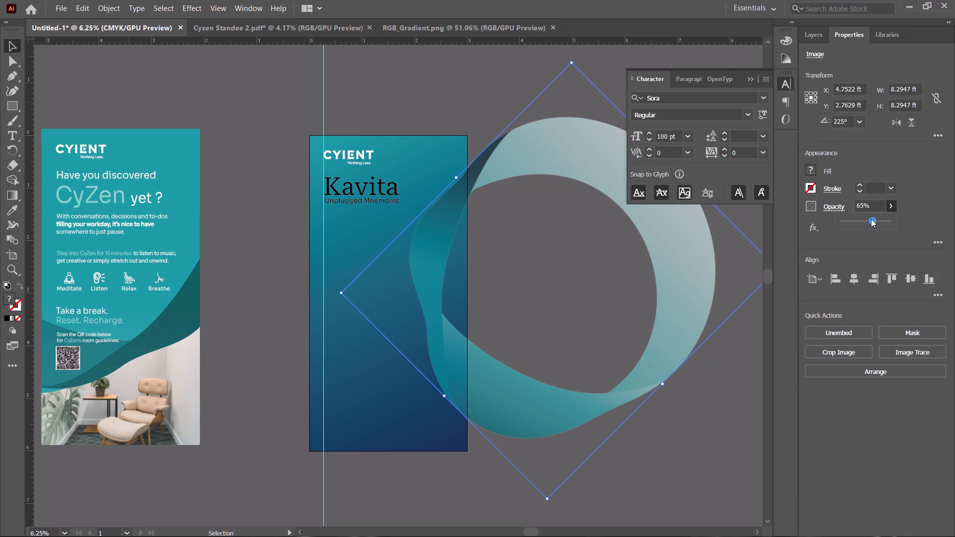
{"action": "left_click", "coordinate": [870, 220]}
{"action": "left_click", "coordinate": [867, 203]}
{"action": "scroll", "coordinate": [867, 203], "scroll_direction": "down", "scroll_amount": 1}
{"action": "left_click", "coordinate": [430, 78]}
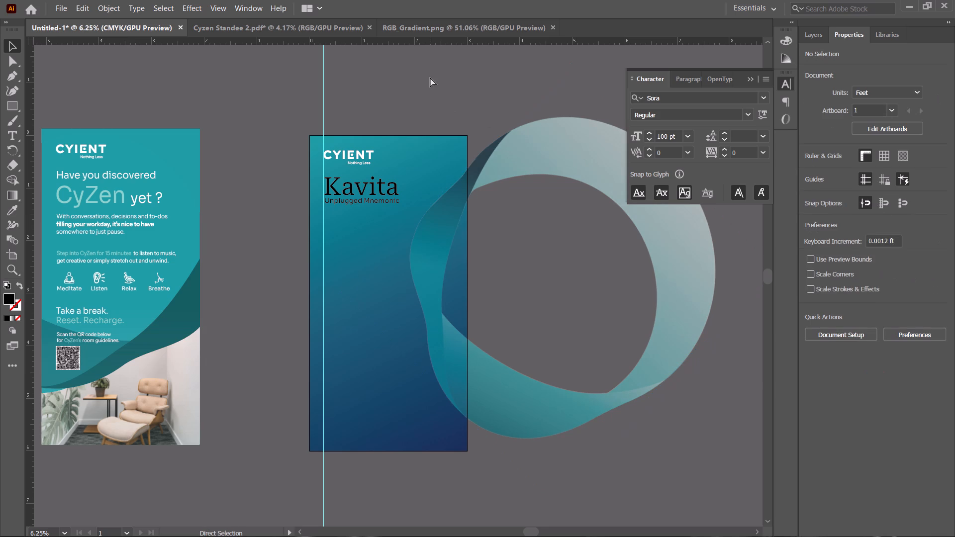
{"action": "key", "text": "ctrl+s"}
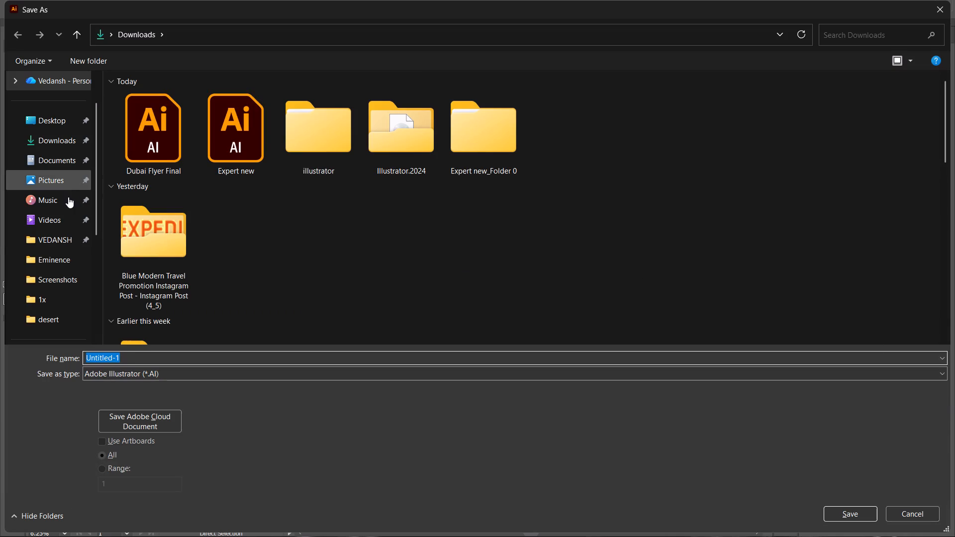
{"action": "left_click", "coordinate": [81, 252]}
{"action": "left_click", "coordinate": [359, 222]}
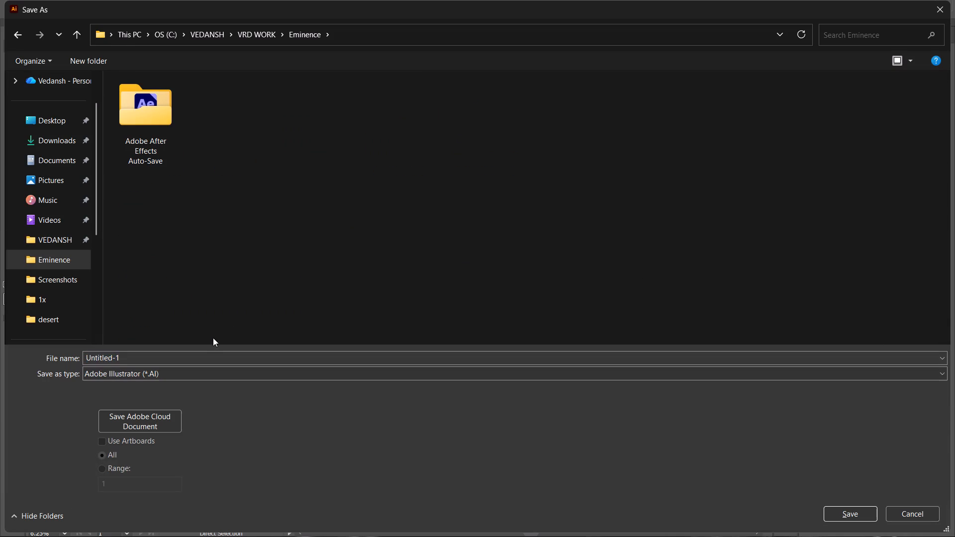
{"action": "left_click", "coordinate": [215, 355]}
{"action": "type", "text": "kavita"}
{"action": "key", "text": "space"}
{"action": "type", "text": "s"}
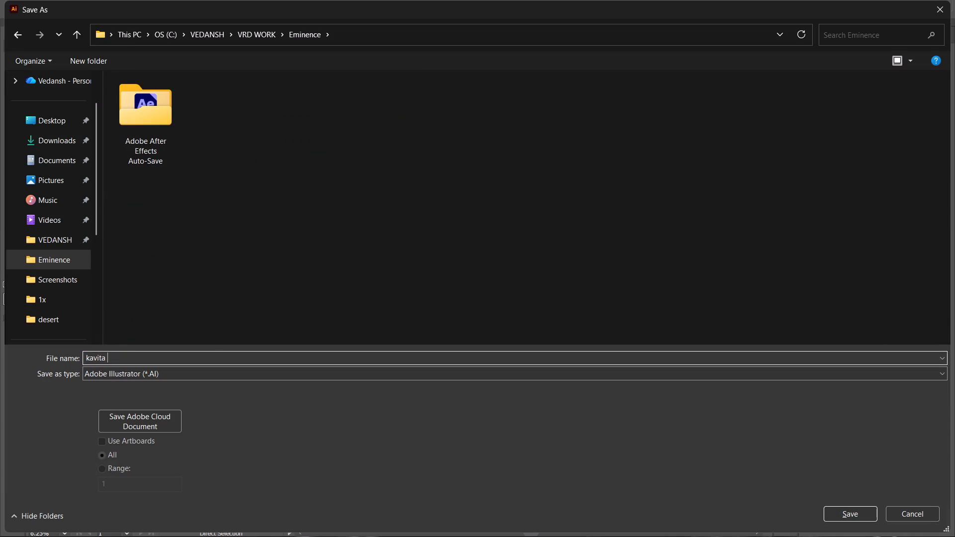
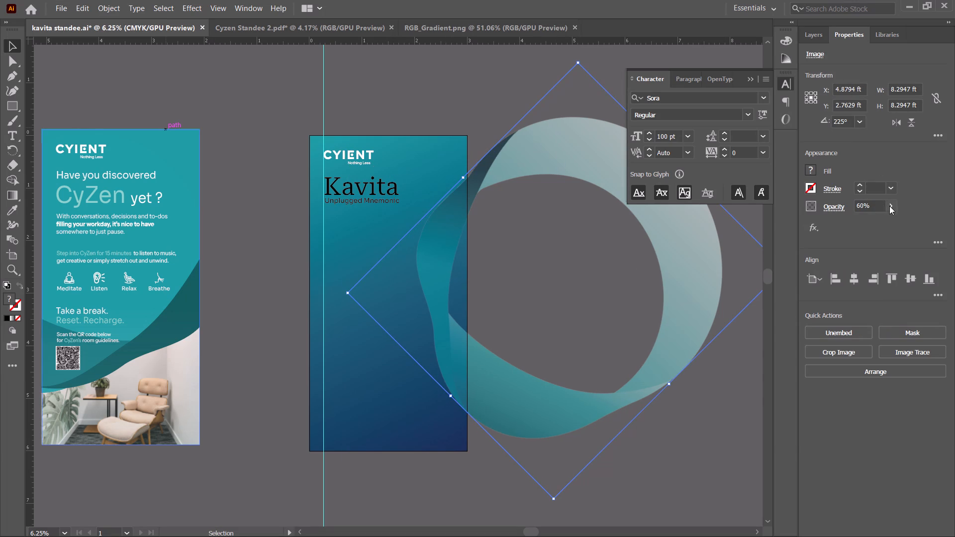
Reduce the gradient ring image's opacity to 32%.
{"action": "left_click", "coordinate": [858, 219]}
{"action": "left_click", "coordinate": [470, 84]}
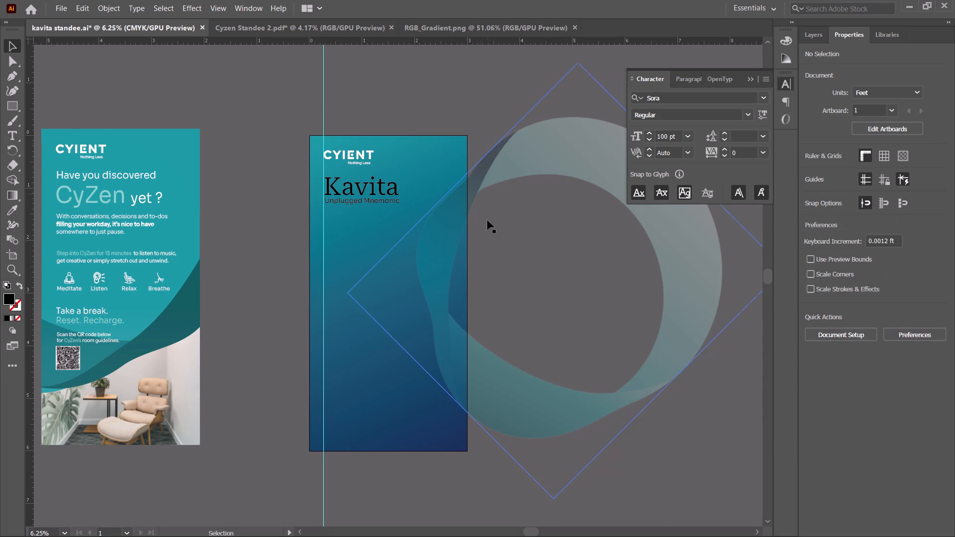
Move the gradient ring down along the standee's right edge to about Y 3.65 ft.
{"action": "scroll", "coordinate": [497, 305], "scroll_direction": "up", "scroll_amount": 1, "text": "alt"}
{"action": "key", "text": "space"}
{"action": "key", "text": "space"}
{"action": "left_click_drag", "start_coordinate": [540, 274], "coordinate": [552, 209]}
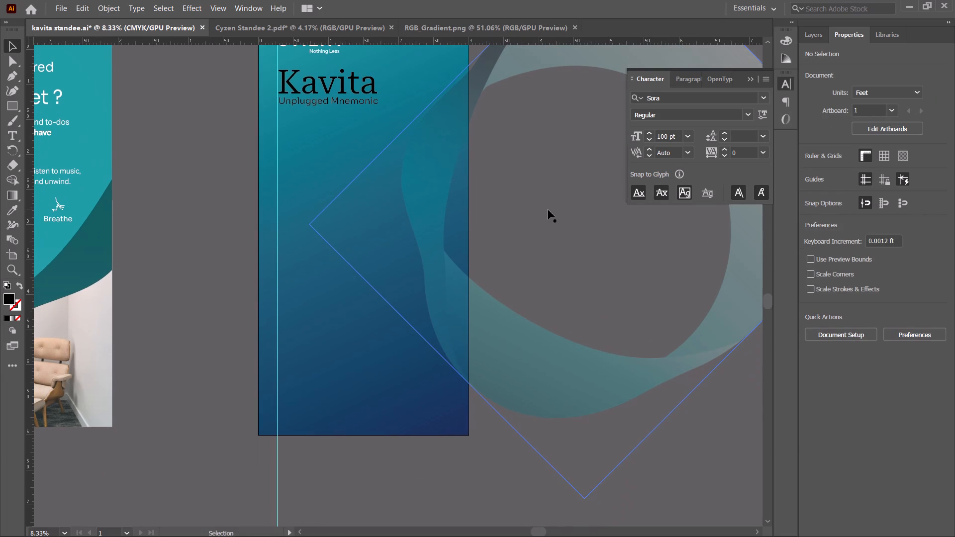
{"action": "left_click_drag", "start_coordinate": [446, 316], "coordinate": [448, 378]}
{"action": "left_click", "coordinate": [520, 234]}
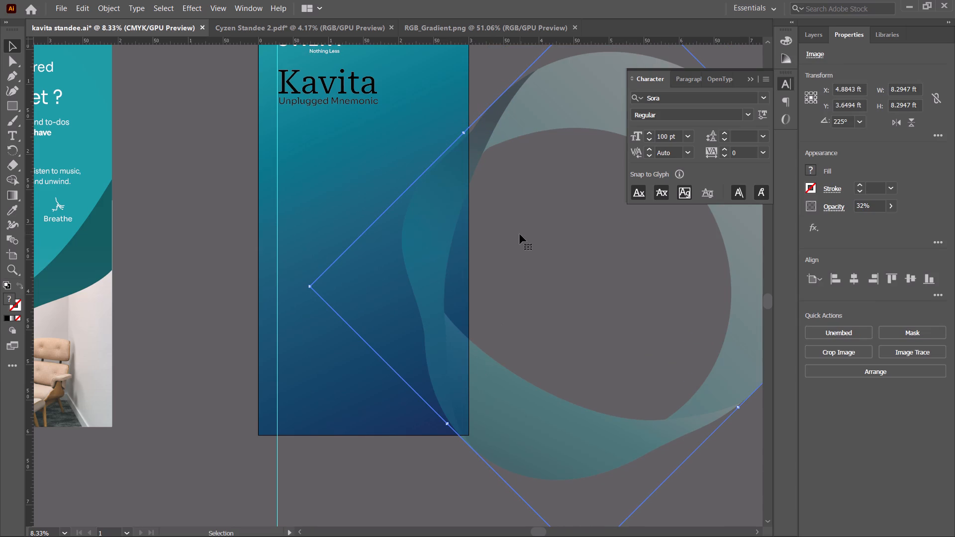
{"action": "left_click", "coordinate": [461, 60]}
Set the "Kavita" heading's Roboto Serif font style to Medium Italic.
{"action": "key", "text": "space"}
{"action": "key", "text": "space"}
{"action": "key", "text": "space"}
{"action": "key", "text": "space"}
{"action": "key", "text": "space"}
{"action": "key", "text": "space"}
{"action": "key", "text": "space"}
{"action": "key", "text": "space"}
{"action": "key", "text": "space"}
{"action": "key", "text": "space"}
{"action": "key", "text": "space"}
{"action": "key", "text": "space"}
{"action": "key", "text": "space"}
{"action": "key", "text": "space"}
{"action": "key", "text": "space"}
{"action": "key", "text": "space"}
{"action": "key", "text": "space"}
{"action": "key", "text": "space"}
{"action": "key", "text": "space"}
{"action": "key", "text": "space"}
{"action": "left_click_drag", "start_coordinate": [484, 69], "coordinate": [485, 110]}
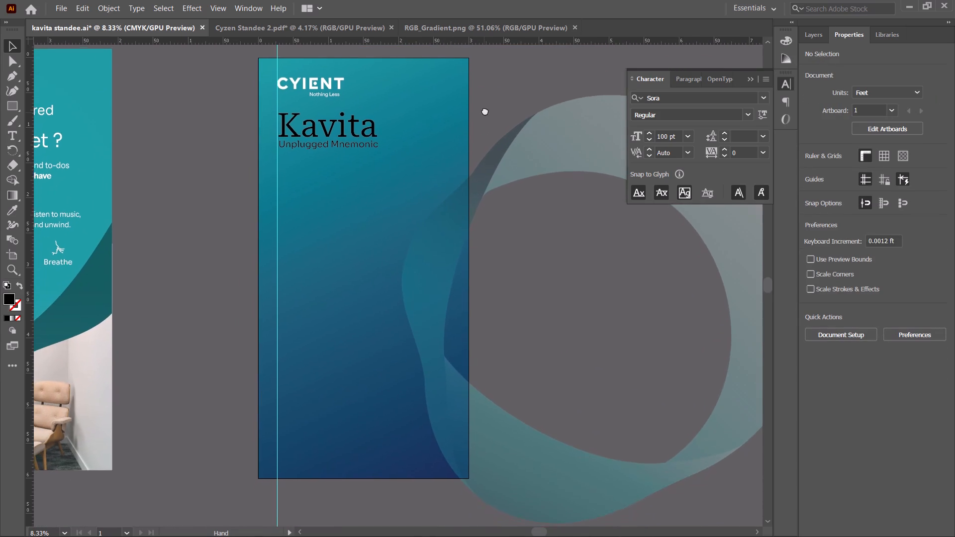
{"action": "left_click_drag", "start_coordinate": [485, 110], "coordinate": [487, 107]}
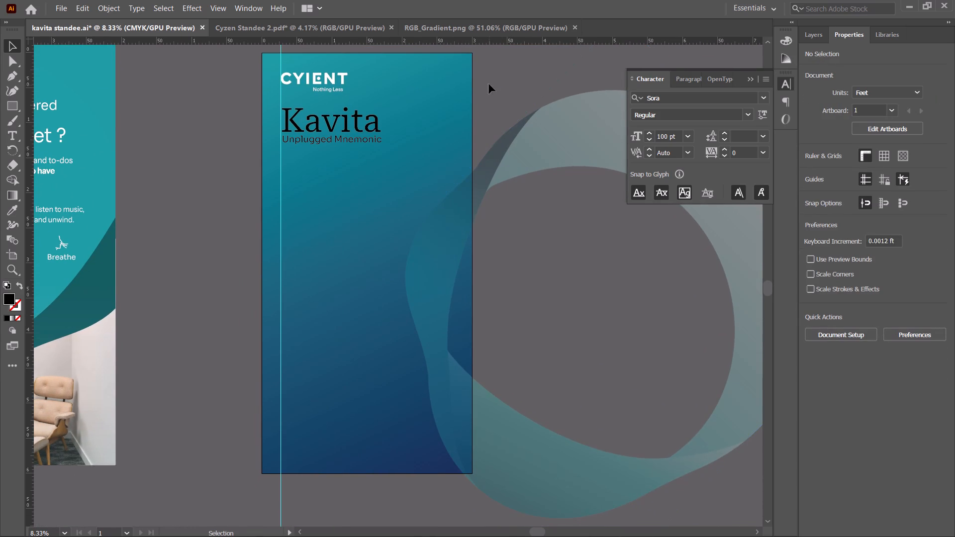
{"action": "key", "text": "space"}
{"action": "key", "text": "space"}
{"action": "key", "text": "space"}
{"action": "key", "text": "space"}
{"action": "left_click_drag", "start_coordinate": [489, 84], "coordinate": [534, 70]}
{"action": "key", "text": "space"}
{"action": "key", "text": "space"}
{"action": "key", "text": "space"}
{"action": "key", "text": "space"}
{"action": "key", "text": "space"}
{"action": "key", "text": "space"}
{"action": "key", "text": "space"}
{"action": "key", "text": "space"}
{"action": "key", "text": "space"}
{"action": "key", "text": "space"}
{"action": "key", "text": "space"}
{"action": "key", "text": "space"}
{"action": "key", "text": "space"}
{"action": "key", "text": "space"}
{"action": "left_click_drag", "start_coordinate": [364, 174], "coordinate": [400, 206]}
{"action": "left_click", "coordinate": [435, 139]}
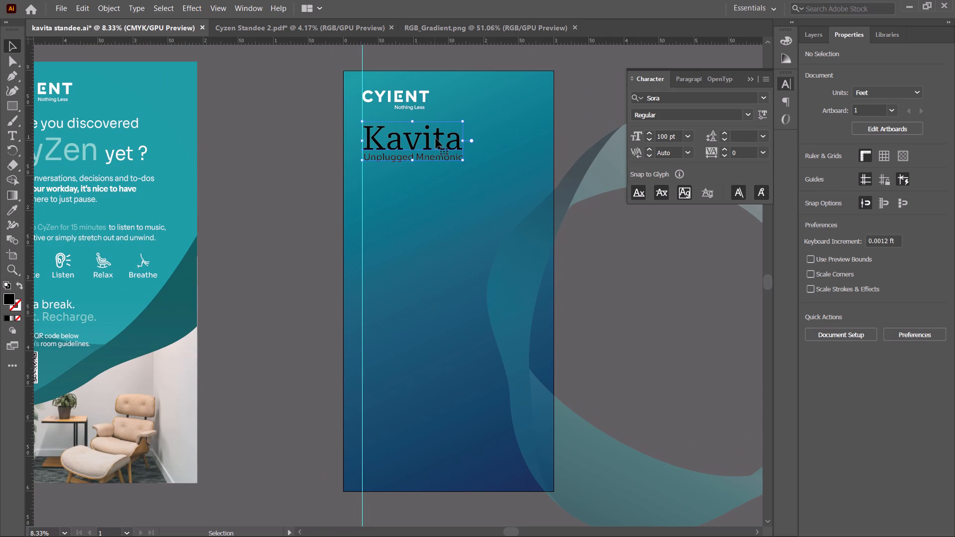
{"action": "left_click", "coordinate": [750, 118]}
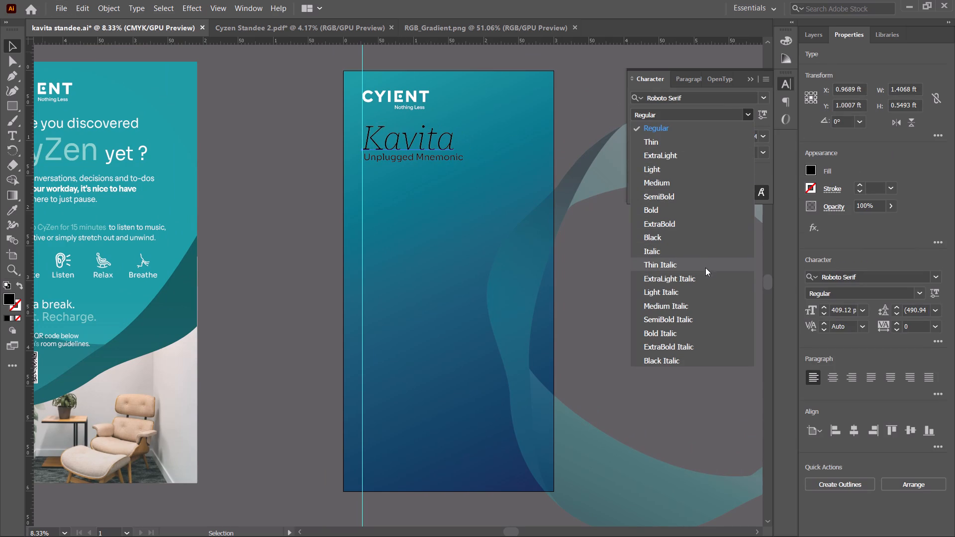
{"action": "left_click", "coordinate": [695, 304]}
{"action": "left_click", "coordinate": [595, 96]}
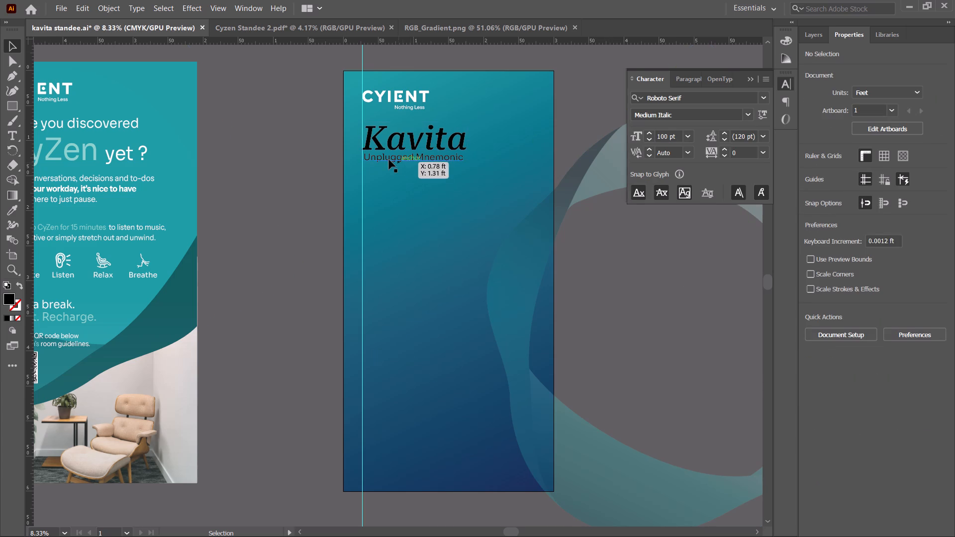
Set the "Unplugged Mnemonic" line's Sora font style to Light.
{"action": "scroll", "coordinate": [389, 160], "scroll_direction": "up", "scroll_amount": 2, "text": "alt"}
{"action": "left_click", "coordinate": [389, 160]}
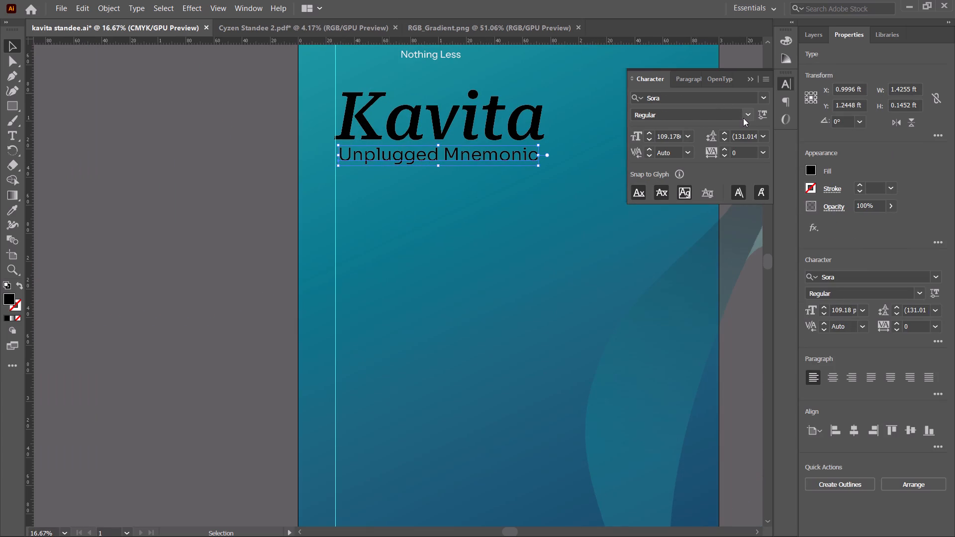
{"action": "left_click", "coordinate": [747, 118]}
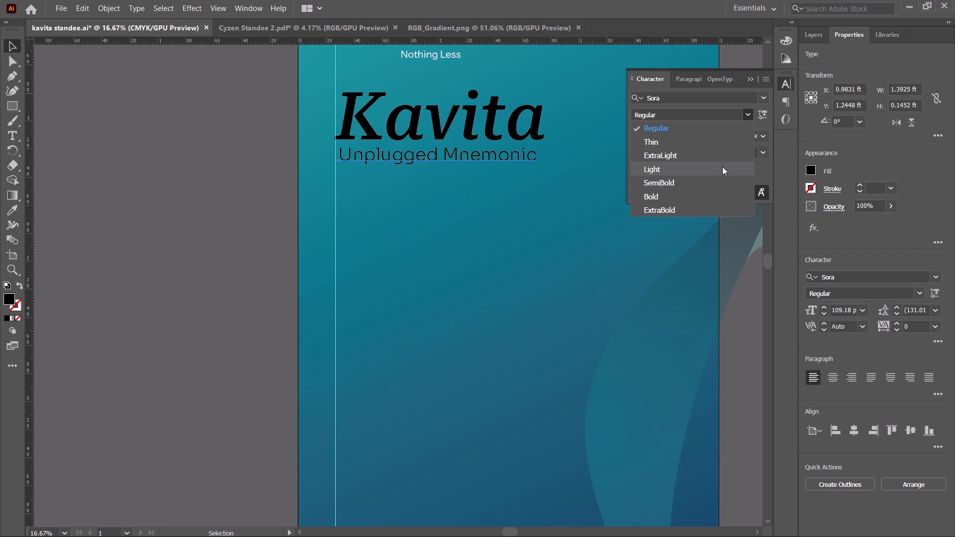
{"action": "left_click", "coordinate": [722, 167]}
{"action": "left_click", "coordinate": [220, 127]}
Save the Kavita standee file with the restyled text and ring.
{"action": "scroll", "coordinate": [234, 140], "scroll_direction": "down", "scroll_amount": 1, "text": "alt"}
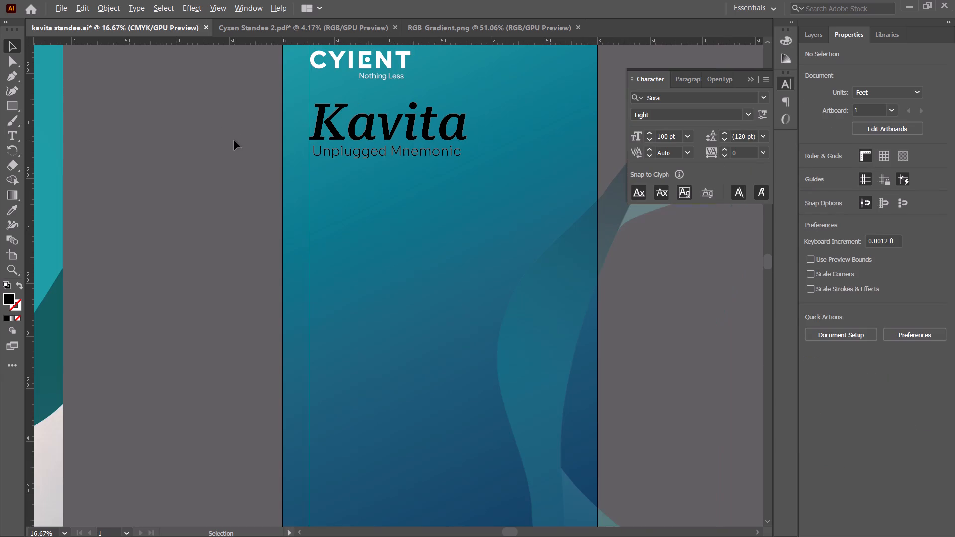
{"action": "key", "text": "space"}
{"action": "key", "text": "space"}
{"action": "key", "text": "space"}
{"action": "key", "text": "space"}
{"action": "key", "text": "space"}
{"action": "key", "text": "space"}
{"action": "key", "text": "space"}
{"action": "key", "text": "space"}
{"action": "key", "text": "space"}
{"action": "key", "text": "space"}
{"action": "key", "text": "space"}
{"action": "left_click_drag", "start_coordinate": [242, 145], "coordinate": [335, 198]}
{"action": "scroll", "coordinate": [481, 218], "scroll_direction": "up", "scroll_amount": 1, "text": "alt"}
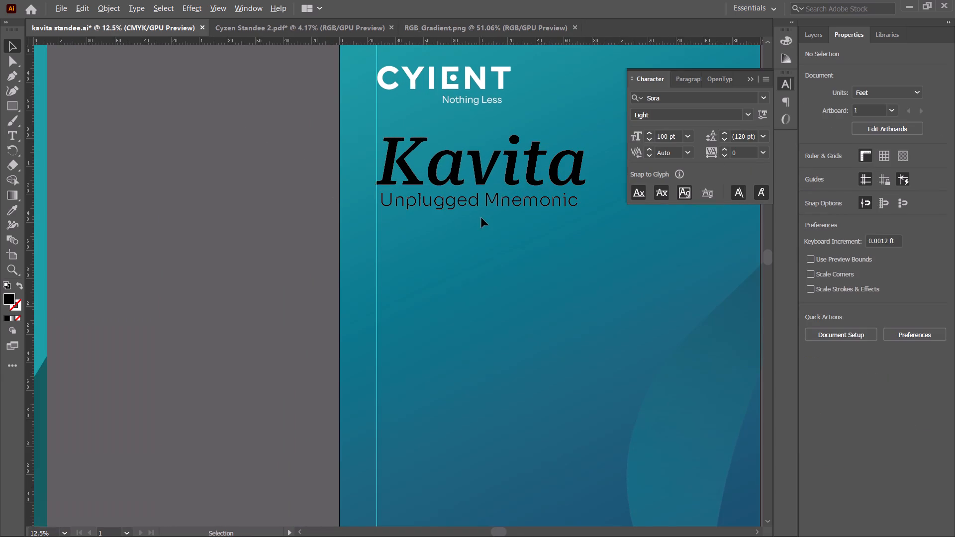
{"action": "key", "text": "space"}
{"action": "left_click_drag", "start_coordinate": [473, 222], "coordinate": [404, 196]}
{"action": "scroll", "coordinate": [407, 195], "scroll_direction": "down", "scroll_amount": 1, "text": "alt"}
{"action": "key", "text": "space"}
{"action": "left_click_drag", "start_coordinate": [416, 204], "coordinate": [436, 207]}
{"action": "key", "text": "ctrl+s"}
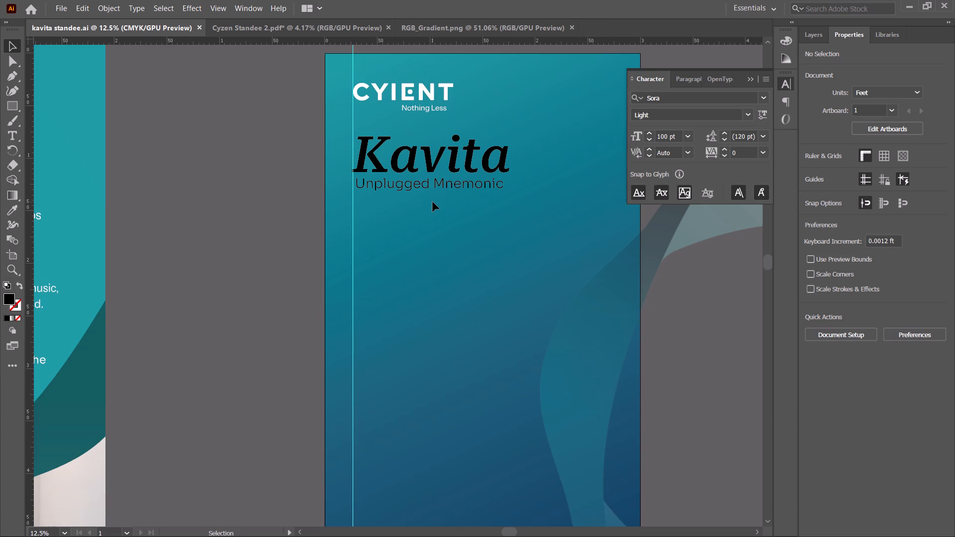
Close the Cyzen Standee 2 and RGB_Gradient documents, keeping the Kavita standee open.
{"action": "left_click", "coordinate": [320, 31]}
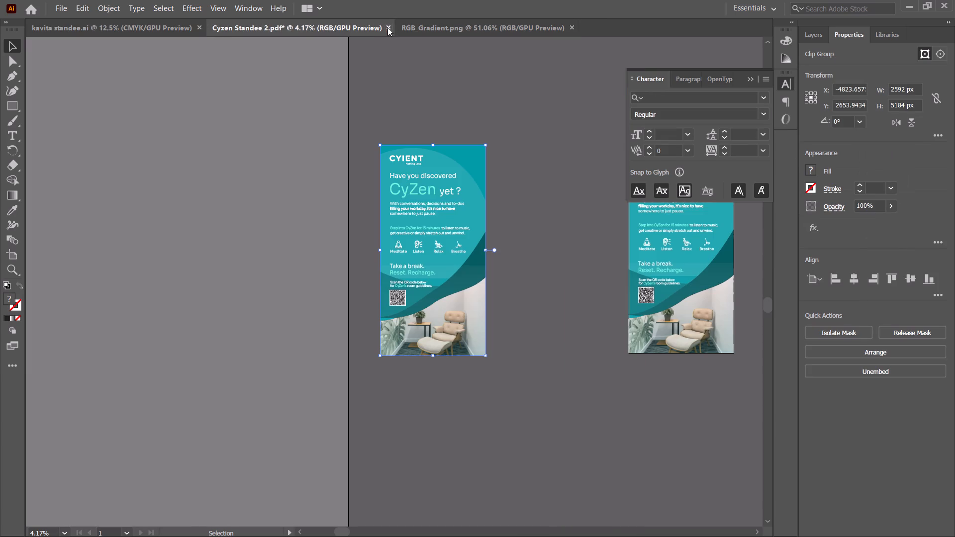
{"action": "left_click", "coordinate": [387, 27]}
{"action": "left_click", "coordinate": [554, 288]}
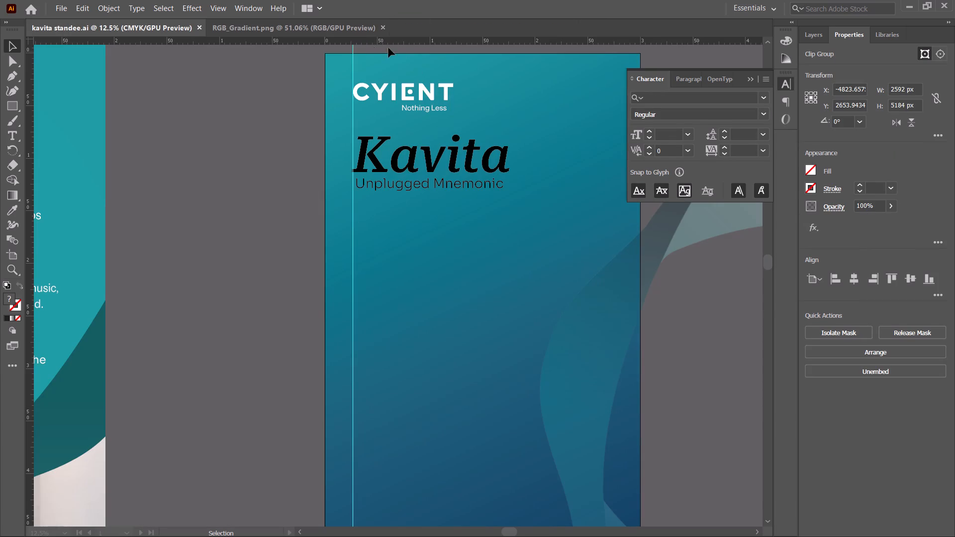
{"action": "left_click", "coordinate": [382, 24]}
Compare the Kavita standee with the CyZen sample standee beside it.
{"action": "scroll", "coordinate": [272, 222], "scroll_direction": "down", "scroll_amount": 1, "text": "alt"}
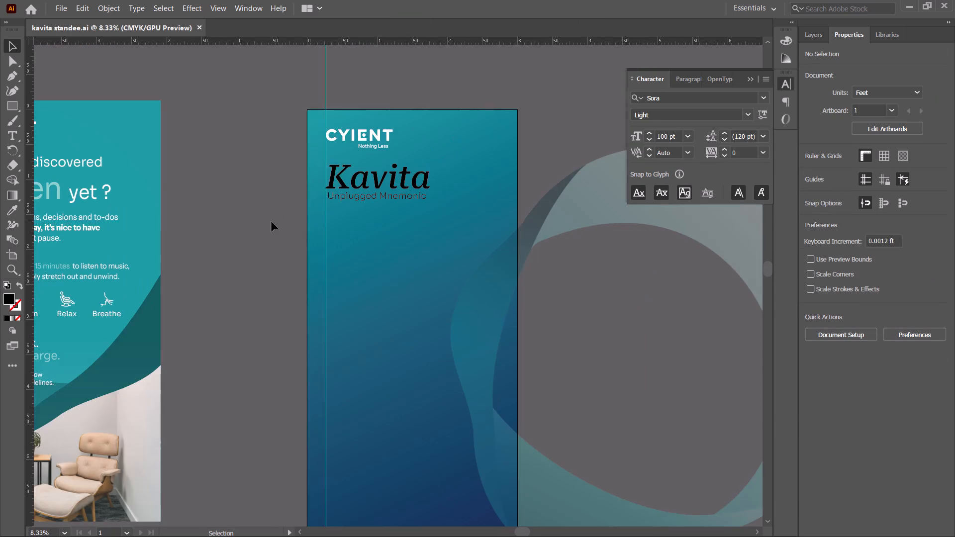
{"action": "key", "text": "space"}
{"action": "key", "text": "space"}
{"action": "key", "text": "space"}
{"action": "key", "text": "space"}
{"action": "key", "text": "space"}
{"action": "key", "text": "space"}
{"action": "key", "text": "space"}
{"action": "key", "text": "space"}
{"action": "key", "text": "space"}
{"action": "key", "text": "space"}
{"action": "key", "text": "space"}
{"action": "key", "text": "space"}
{"action": "key", "text": "space"}
{"action": "key", "text": "space"}
{"action": "key", "text": "space"}
{"action": "key", "text": "space"}
{"action": "key", "text": "space"}
{"action": "key", "text": "space"}
{"action": "key", "text": "space"}
{"action": "key", "text": "space"}
{"action": "left_click_drag", "start_coordinate": [279, 222], "coordinate": [438, 203]}
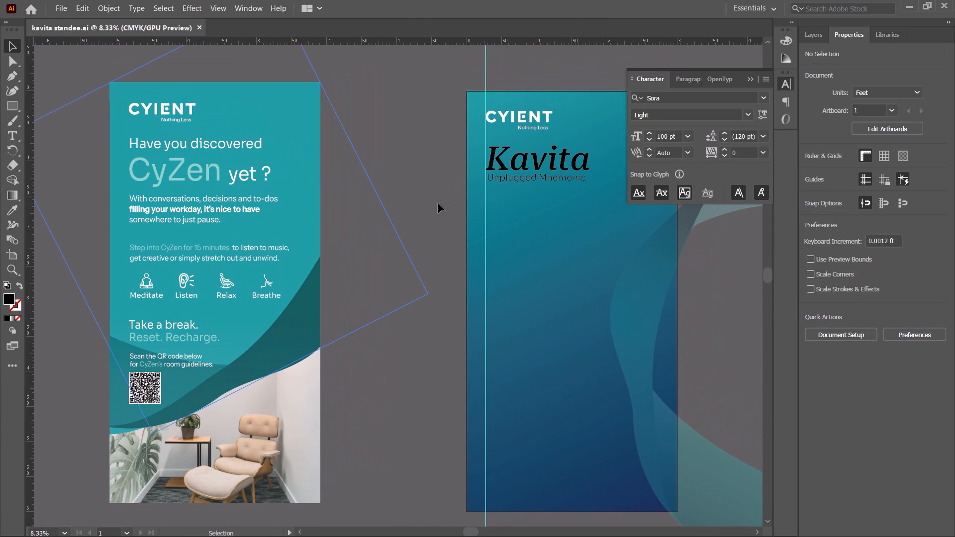
In Chrome, look through the Cyient Brand Guideline PDF's brand device, application and colour pages for an approved text colour.
{"action": "key", "text": "alt+Tab"}
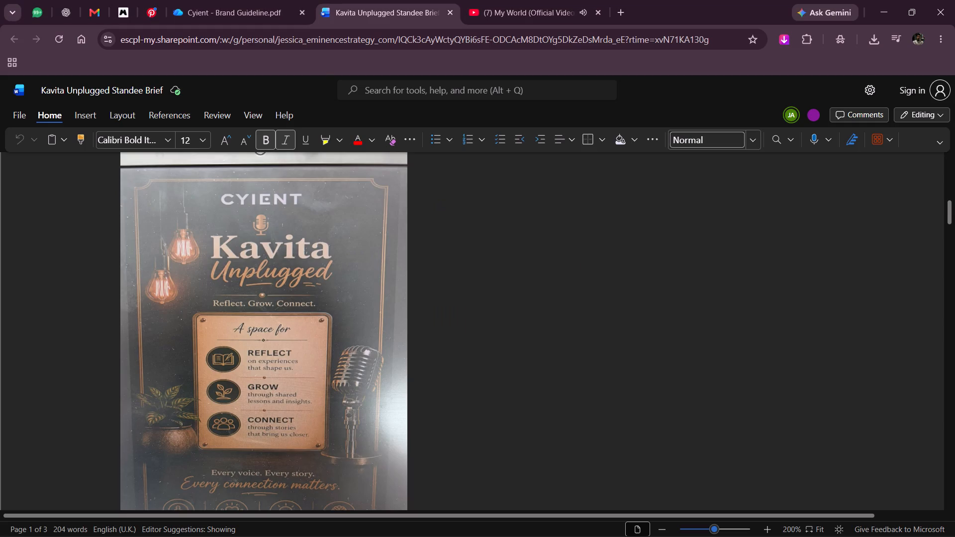
{"action": "left_click", "coordinate": [275, 2]}
{"action": "scroll", "coordinate": [391, 254], "scroll_direction": "up", "scroll_amount": 2}
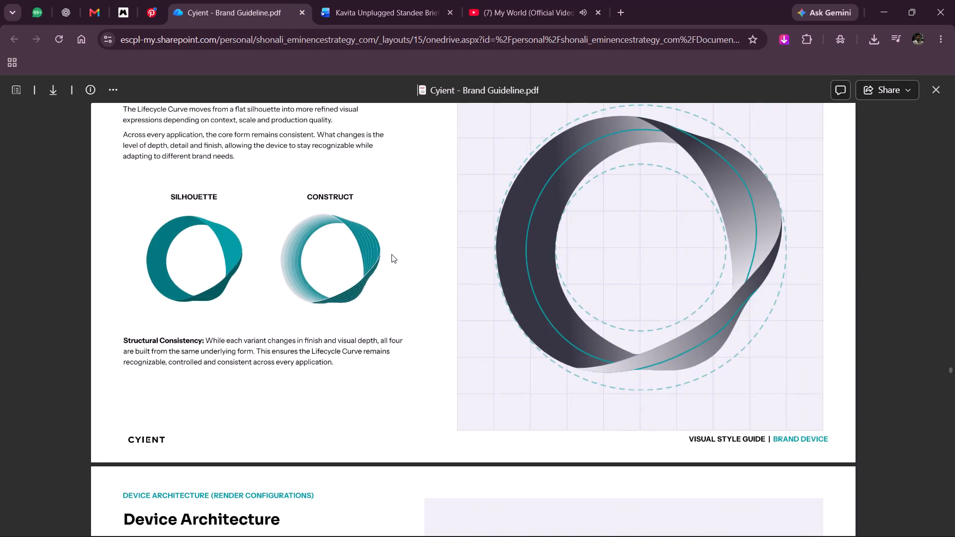
{"action": "scroll", "coordinate": [391, 254], "scroll_direction": "down", "scroll_amount": 15}
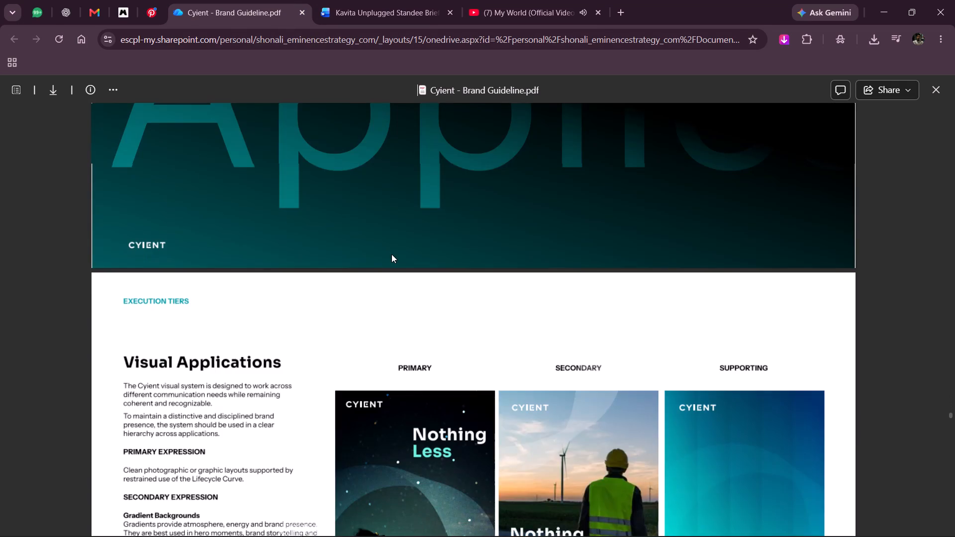
{"action": "scroll", "coordinate": [391, 254], "scroll_direction": "down", "scroll_amount": 13}
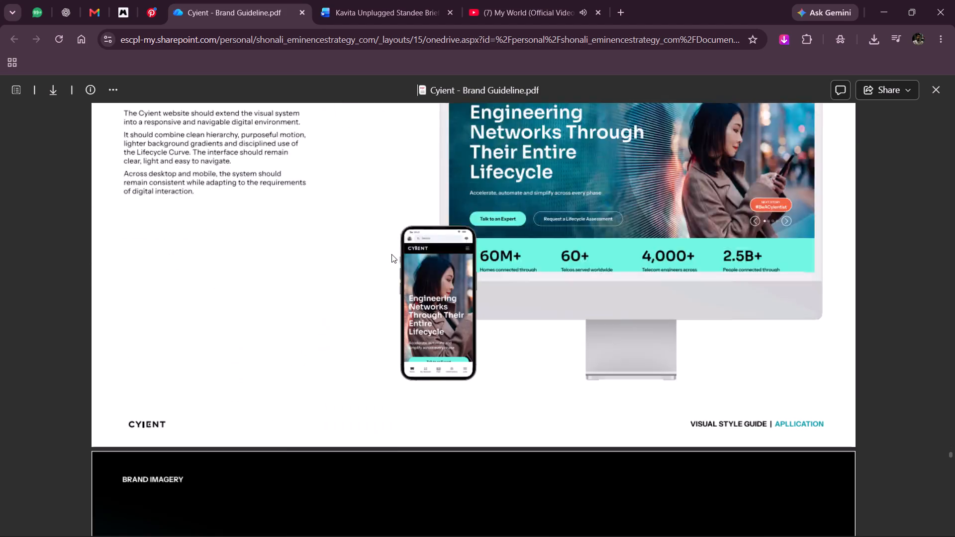
{"action": "scroll", "coordinate": [391, 254], "scroll_direction": "down", "scroll_amount": 3}
{"action": "scroll", "coordinate": [391, 254], "scroll_direction": "up", "scroll_amount": 18}
{"action": "scroll", "coordinate": [391, 254], "scroll_direction": "down", "scroll_amount": 3}
{"action": "scroll", "coordinate": [391, 254], "scroll_direction": "up", "scroll_amount": 4}
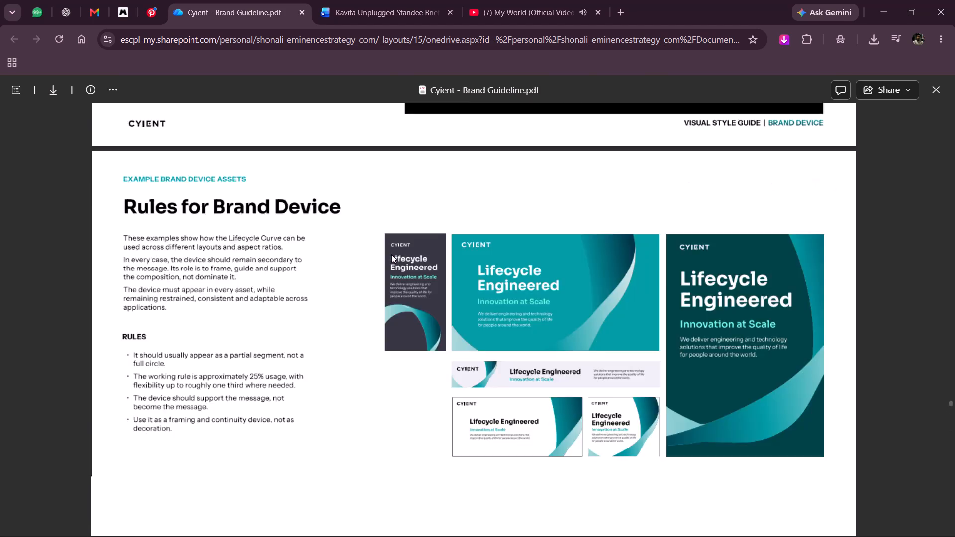
{"action": "scroll", "coordinate": [391, 254], "scroll_direction": "up", "scroll_amount": 20}
{"action": "scroll", "coordinate": [391, 254], "scroll_direction": "up", "scroll_amount": 8}
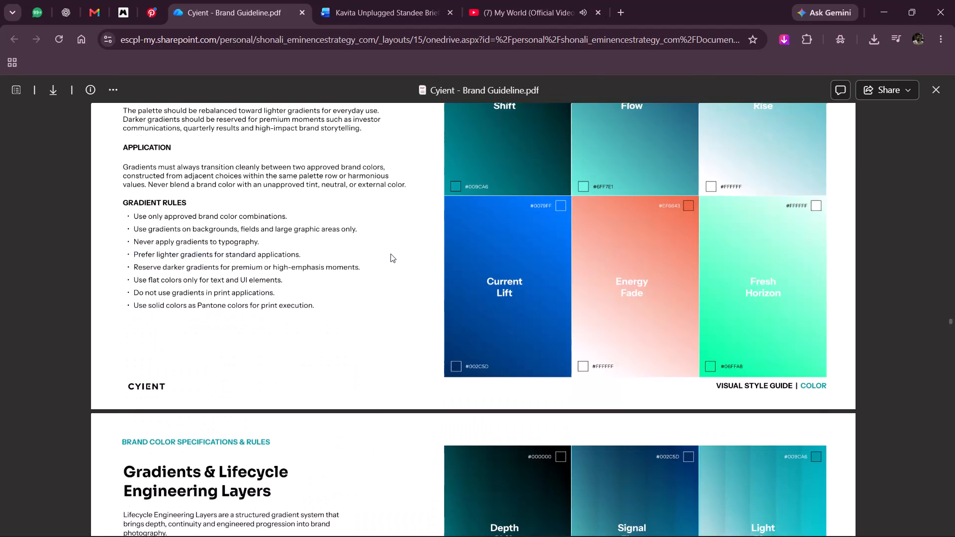
{"action": "scroll", "coordinate": [390, 254], "scroll_direction": "up", "scroll_amount": 3}
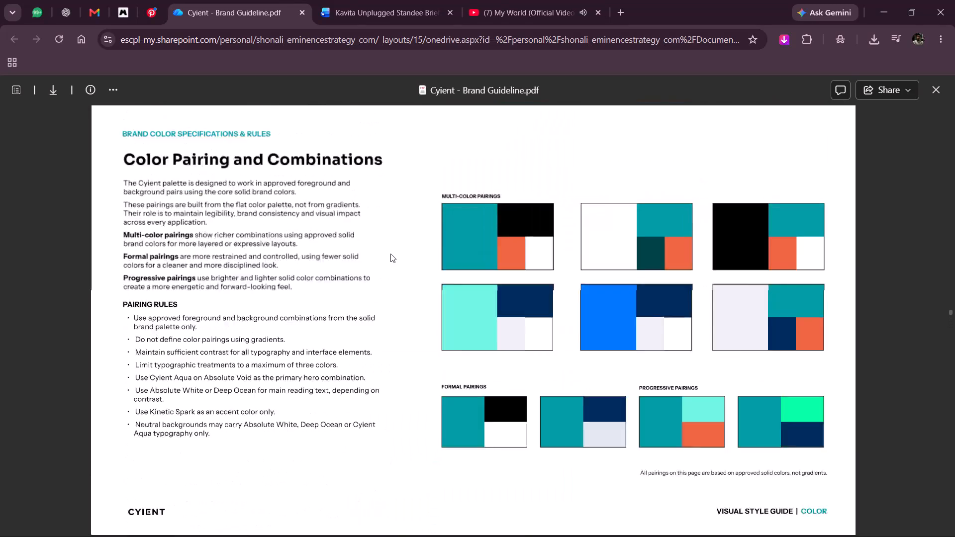
{"action": "scroll", "coordinate": [390, 254], "scroll_direction": "up", "scroll_amount": 1}
{"action": "scroll", "coordinate": [390, 254], "scroll_direction": "down", "scroll_amount": 1}
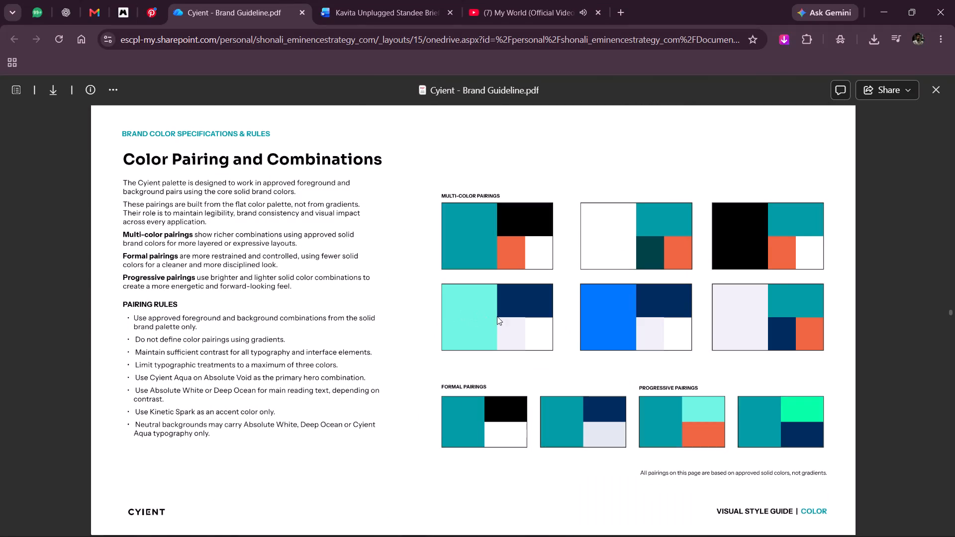
Sample the light aqua swatch in the multi-color pairings with Color Picker and copy its hex code, 6ef6e1.
{"action": "key", "text": "alt+c"}
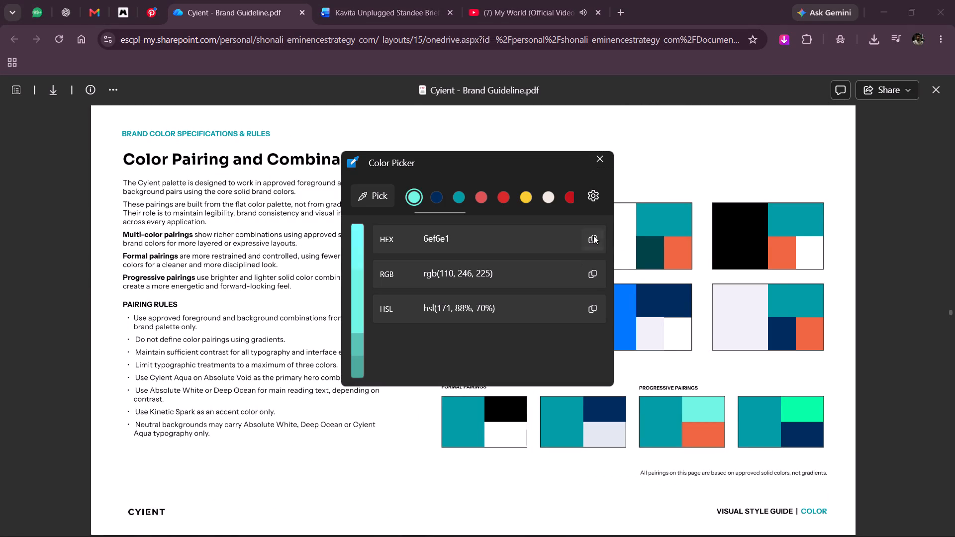
{"action": "left_click", "coordinate": [593, 235]}
{"action": "left_click", "coordinate": [599, 162]}
{"action": "scroll", "coordinate": [436, 279], "scroll_direction": "down", "scroll_amount": 2}
Back in Illustrator, fill the "Kavita" heading with the copied light aqua, 6ef6e1.
{"action": "key", "text": "alt+Tab"}
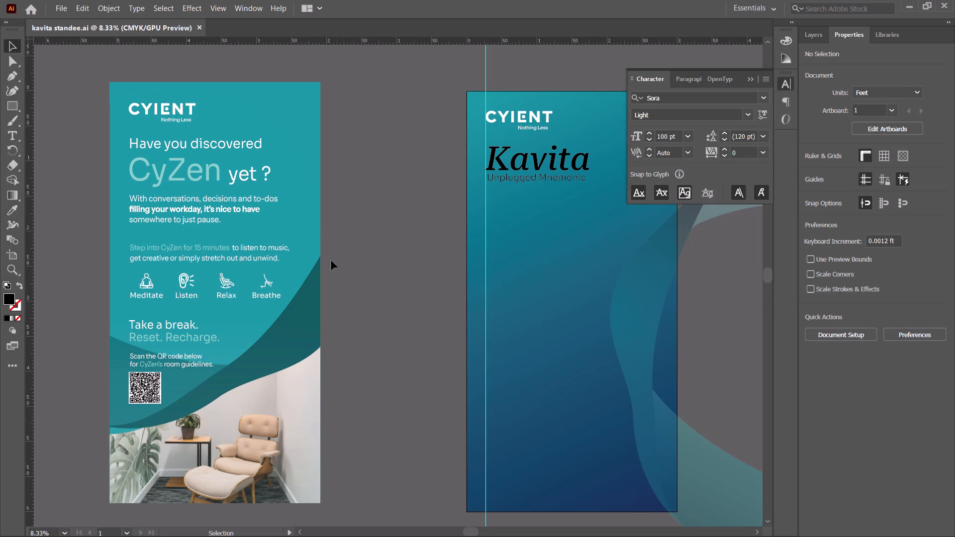
{"action": "left_click", "coordinate": [506, 152]}
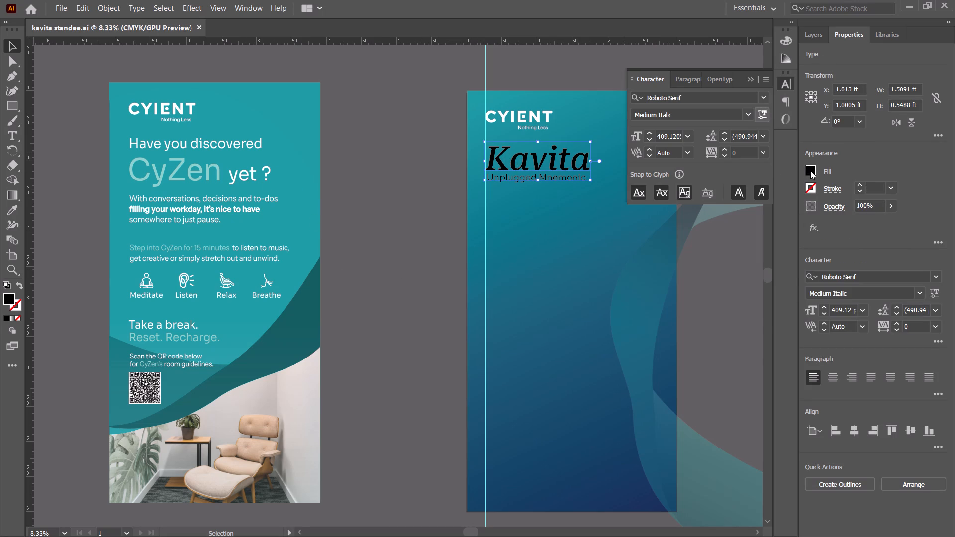
{"action": "left_click", "coordinate": [810, 171]}
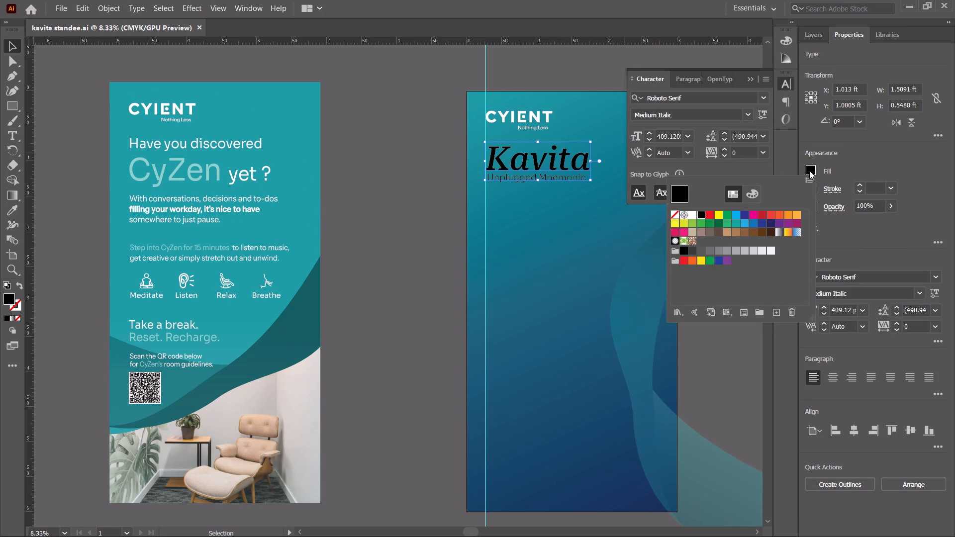
{"action": "left_click", "coordinate": [809, 171]}
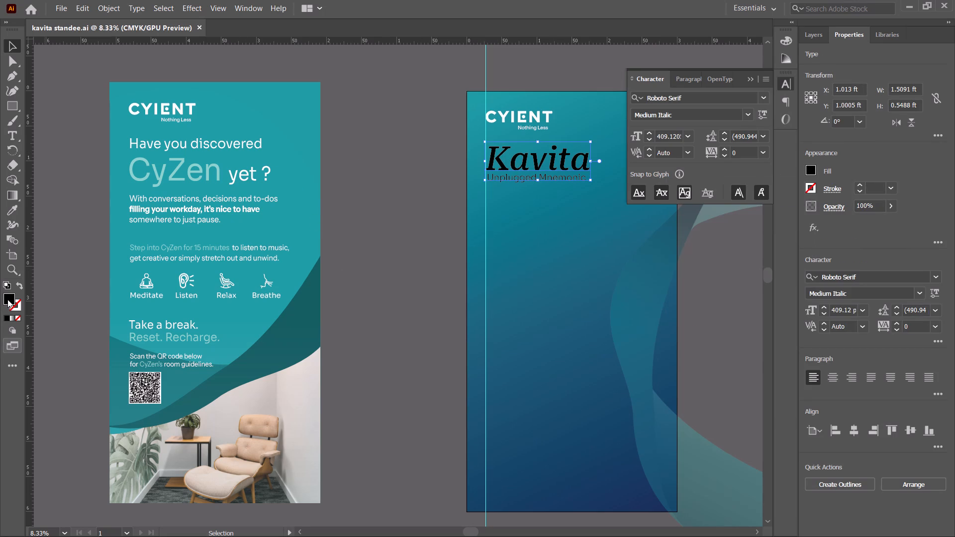
{"action": "double_click", "coordinate": [8, 299]}
{"action": "key", "text": "ctrl+v"}
{"action": "key", "text": "Return"}
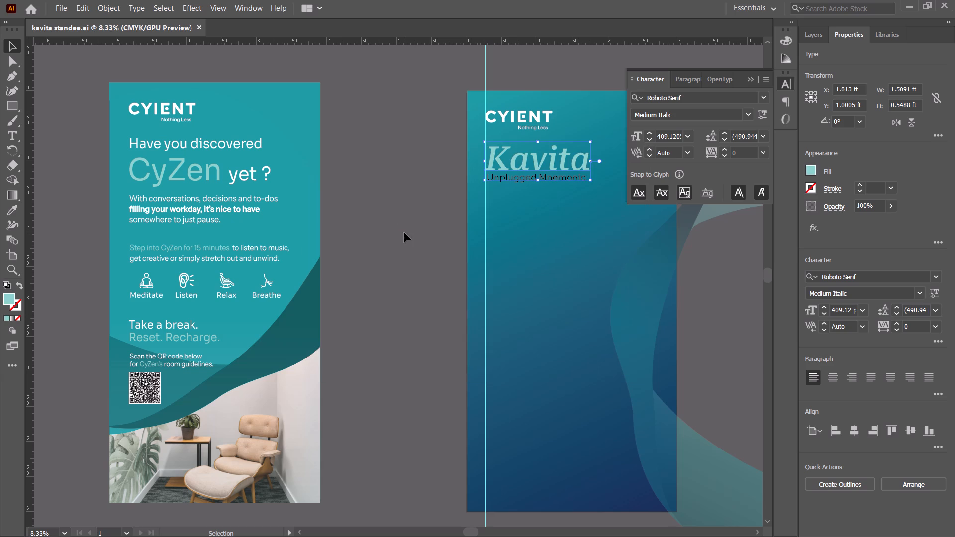
{"action": "left_click", "coordinate": [401, 220]}
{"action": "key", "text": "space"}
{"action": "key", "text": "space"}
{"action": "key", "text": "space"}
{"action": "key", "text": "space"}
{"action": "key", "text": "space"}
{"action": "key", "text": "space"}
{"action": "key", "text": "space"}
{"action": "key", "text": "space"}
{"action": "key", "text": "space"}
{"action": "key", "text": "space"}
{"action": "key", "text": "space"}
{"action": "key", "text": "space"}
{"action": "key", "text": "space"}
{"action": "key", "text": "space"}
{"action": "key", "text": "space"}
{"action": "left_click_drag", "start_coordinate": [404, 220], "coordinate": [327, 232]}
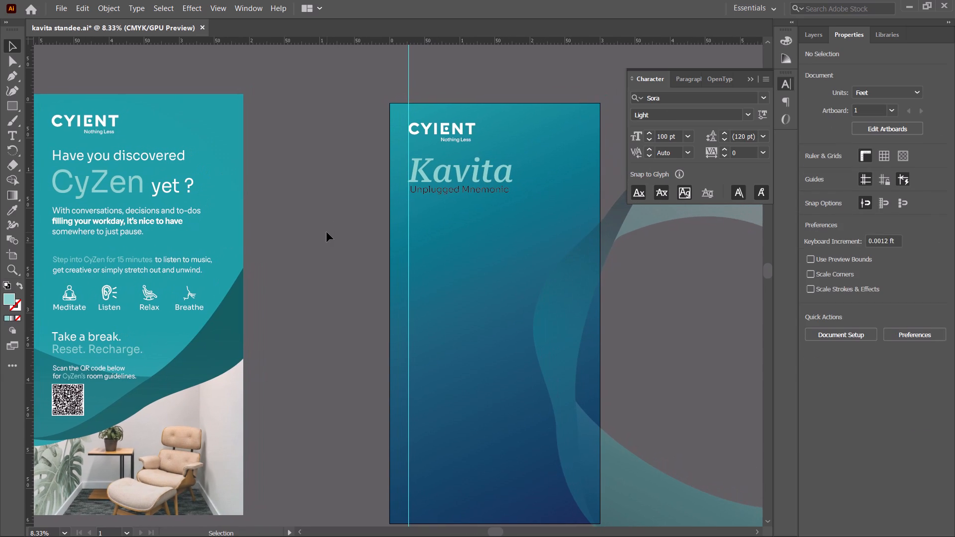
Save the Kavita standee document.
{"action": "key", "text": "space"}
{"action": "key", "text": "space"}
{"action": "key", "text": "space"}
{"action": "key", "text": "space"}
{"action": "key", "text": "space"}
{"action": "key", "text": "space"}
{"action": "left_click_drag", "start_coordinate": [321, 232], "coordinate": [309, 236]}
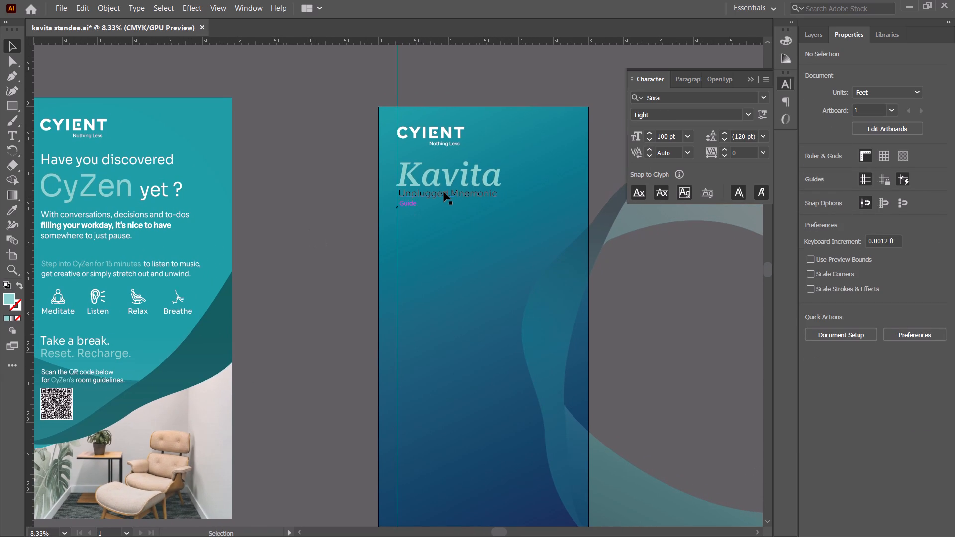
{"action": "left_click", "coordinate": [446, 192]}
{"action": "left_click", "coordinate": [307, 246]}
{"action": "key", "text": "space"}
{"action": "left_click_drag", "start_coordinate": [311, 246], "coordinate": [308, 247]}
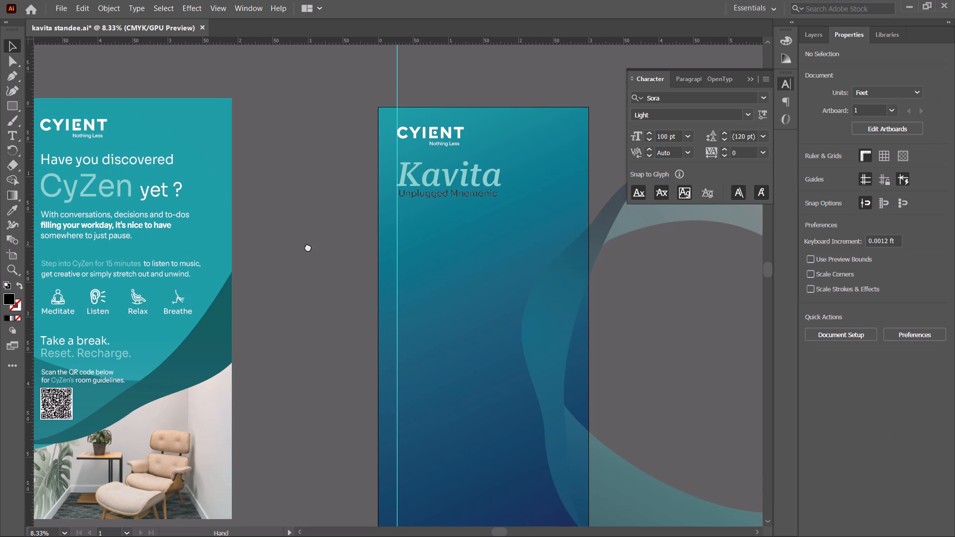
{"action": "left_click_drag", "start_coordinate": [308, 247], "coordinate": [298, 248]}
{"action": "key", "text": "ctrl+s"}
Review the three Kavita Unplugged standee concepts in ChatGPT in Chrome, and return to the Illustrator artwork.
{"action": "key", "text": "space"}
{"action": "left_click_drag", "start_coordinate": [320, 292], "coordinate": [316, 294]}
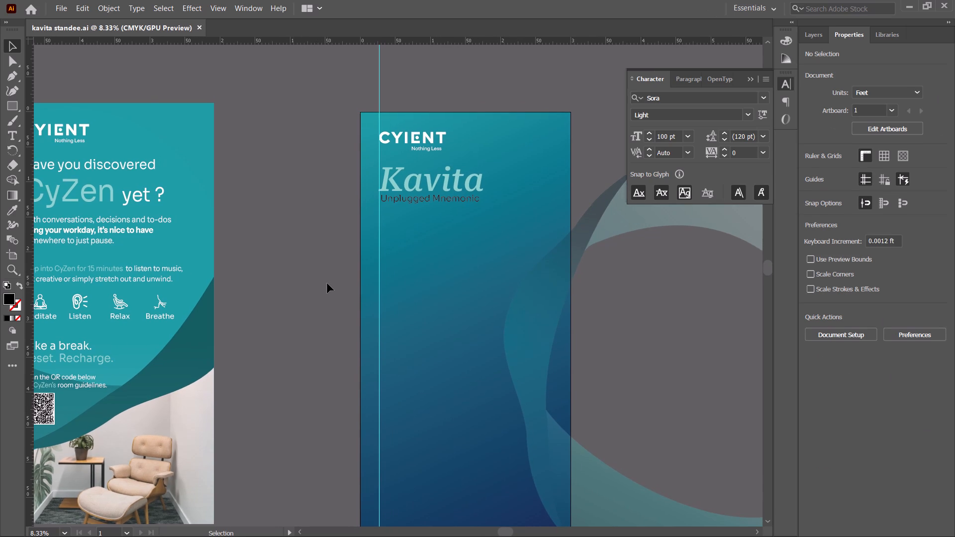
{"action": "left_click", "coordinate": [327, 283]}
{"action": "key", "text": "alt+Tab"}
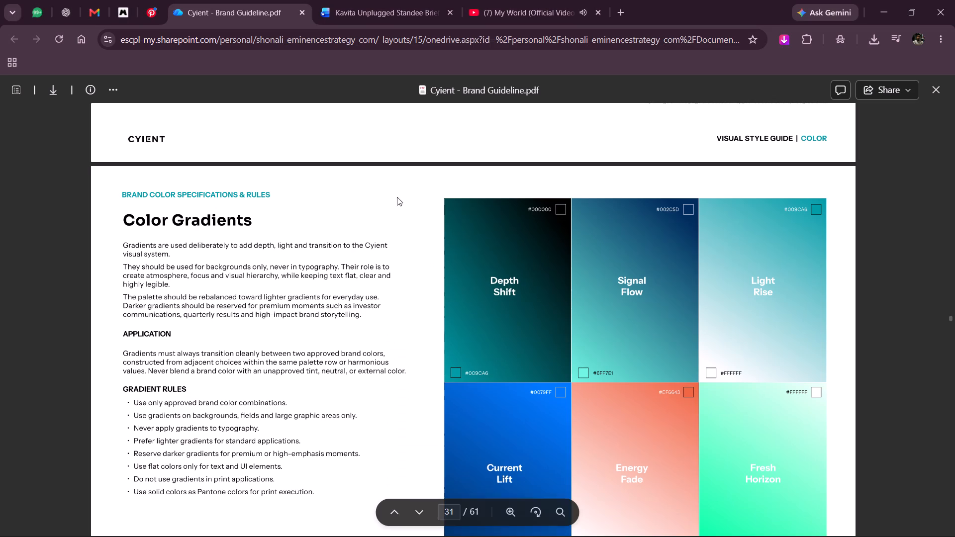
{"action": "key", "text": "alt+Tab"}
{"action": "key", "text": "space"}
{"action": "left_click_drag", "start_coordinate": [324, 284], "coordinate": [365, 286]}
{"action": "key", "text": "alt+Tab"}
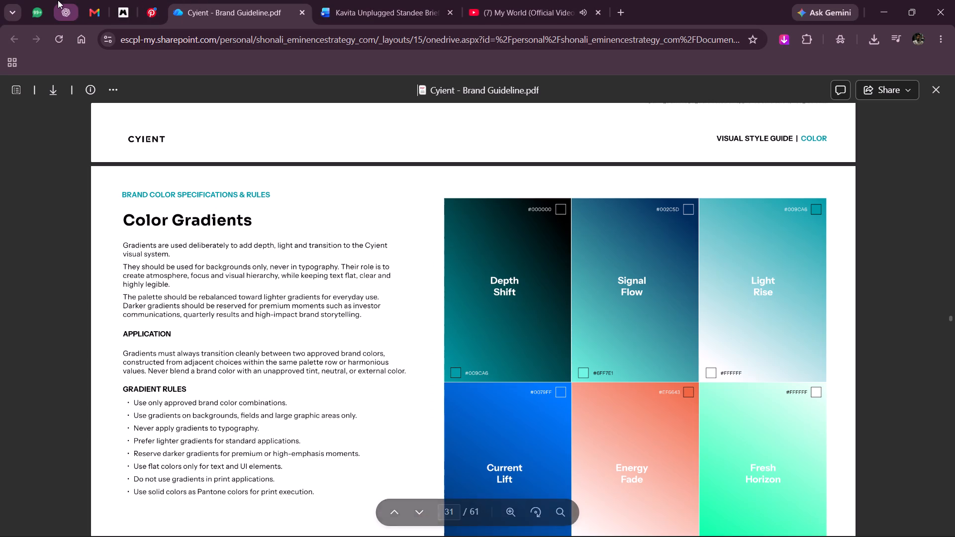
{"action": "left_click", "coordinate": [58, 0]}
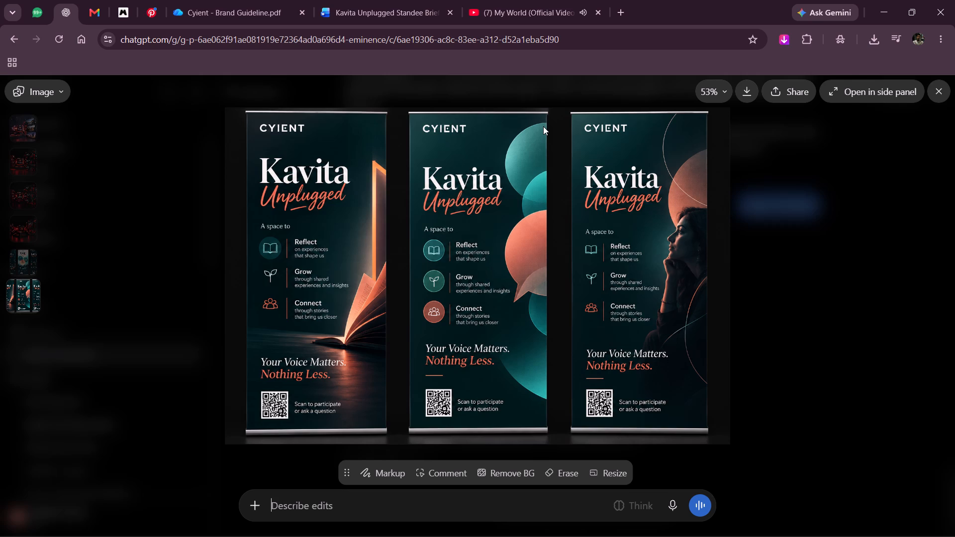
{"action": "key", "text": "alt+Tab"}
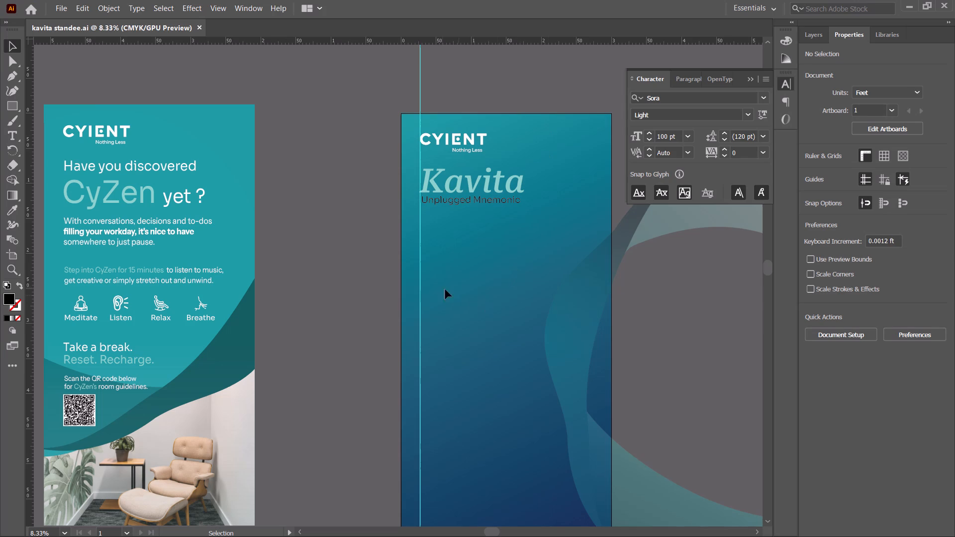
Duplicate the "Unplugged Mnemonic" line below the original, at about Y 1.64 ft.
{"action": "scroll", "coordinate": [436, 235], "scroll_direction": "up", "scroll_amount": 2, "text": "alt"}
{"action": "left_click_drag", "start_coordinate": [450, 172], "coordinate": [446, 238], "text": "alt"}
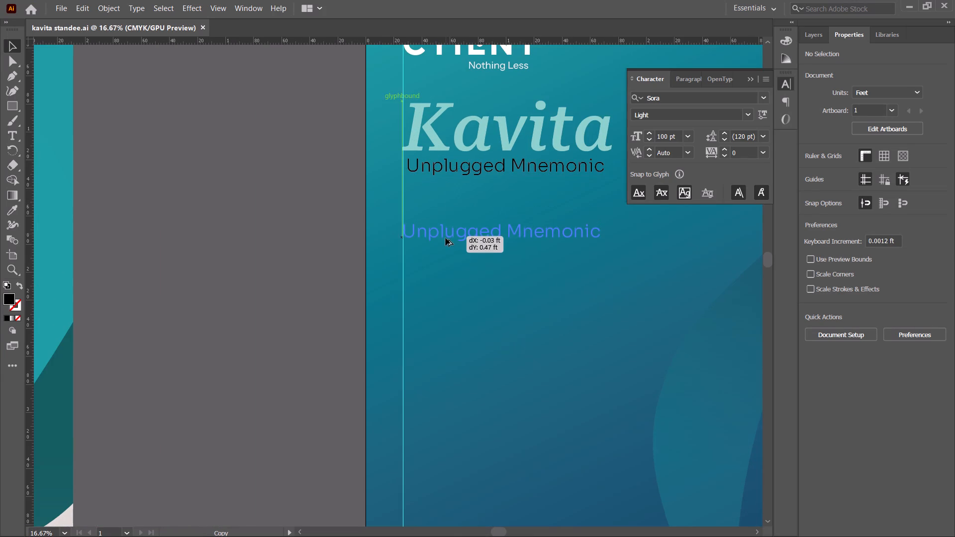
{"action": "left_click_drag", "start_coordinate": [446, 238], "coordinate": [452, 240], "text": "alt"}
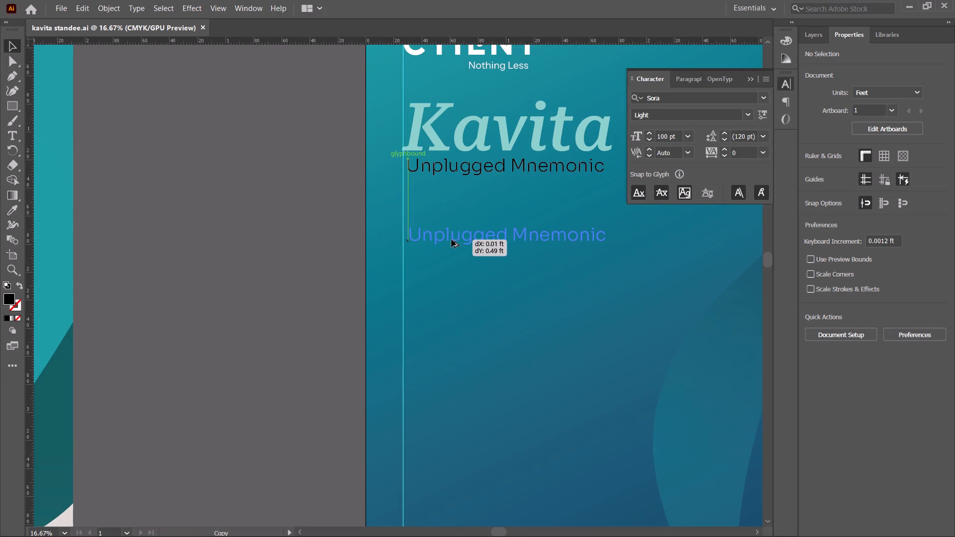
{"action": "left_click_drag", "start_coordinate": [452, 240], "coordinate": [452, 240], "text": "alt"}
{"action": "left_click_drag", "start_coordinate": [446, 234], "coordinate": [446, 224]}
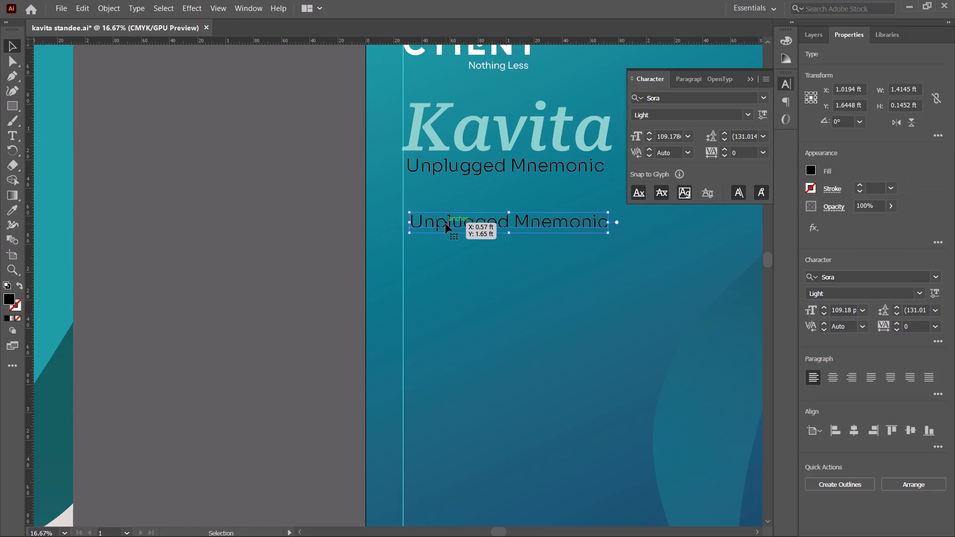
Replace the duplicated line's text with "A Space to" and deselect it.
{"action": "key", "text": "t"}
{"action": "left_click_drag", "start_coordinate": [412, 224], "coordinate": [612, 228]}
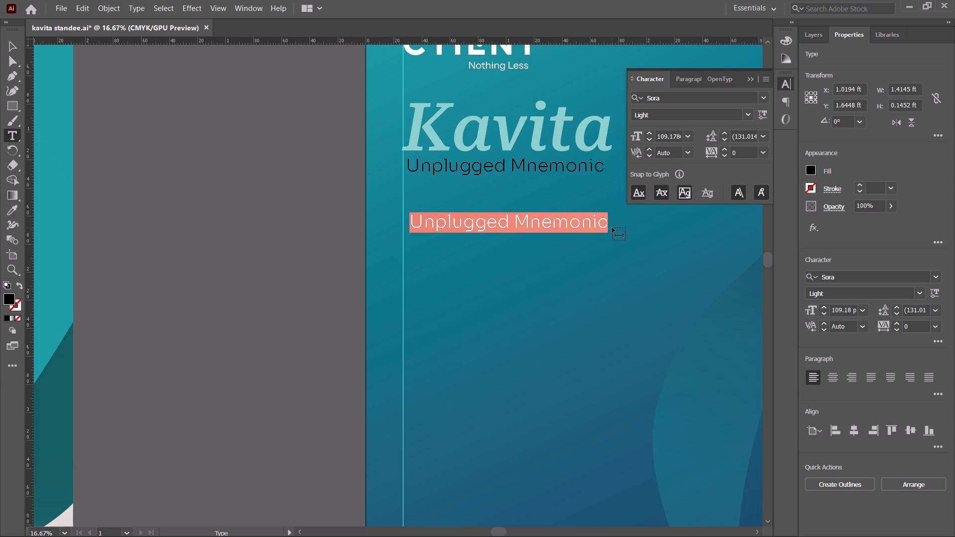
{"action": "type", "text": "A"}
{"action": "key", "text": "space"}
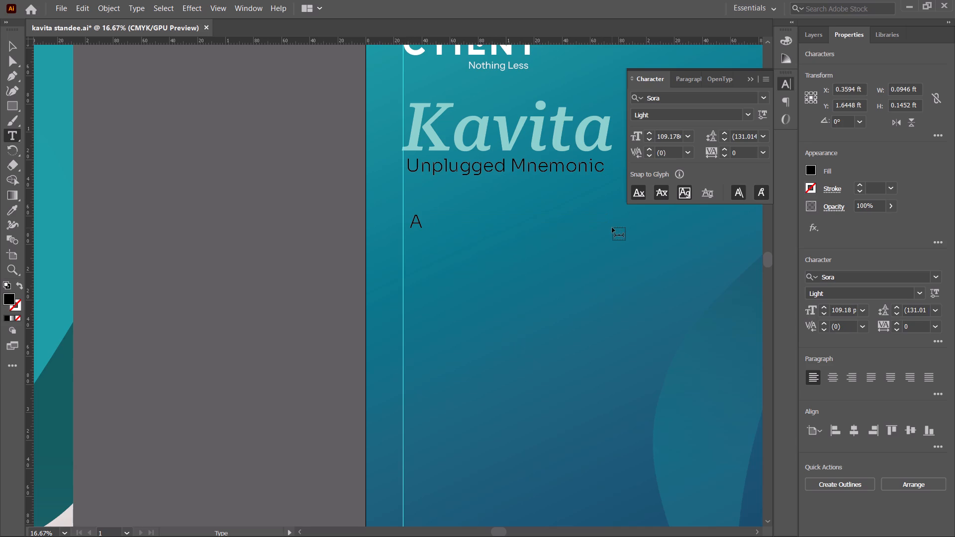
{"action": "type", "text": "Space to"}
{"action": "left_click", "coordinate": [10, 45]}
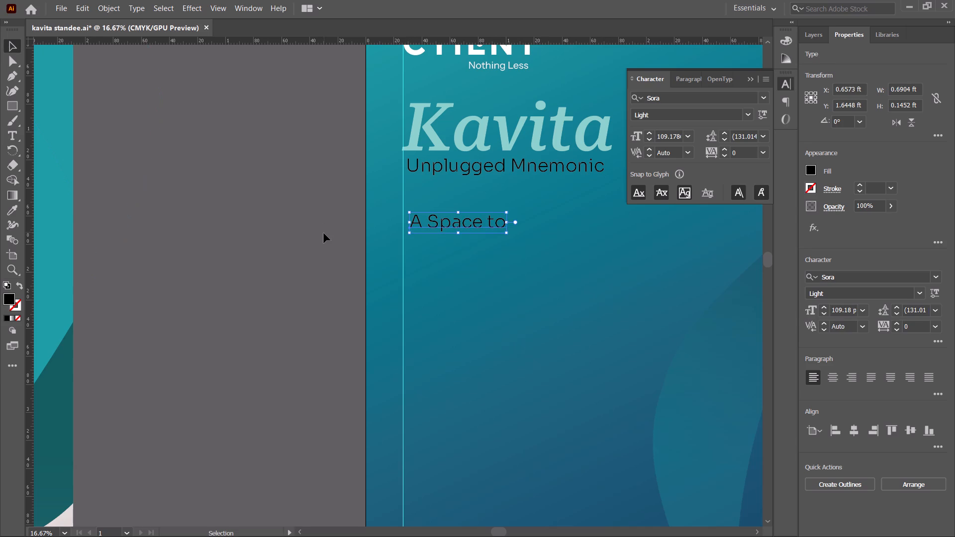
{"action": "left_click", "coordinate": [324, 233]}
{"action": "left_click", "coordinate": [246, 270]}
In Chrome, check the standee concepts and the brief's reference poster, and look up "reflect" on Google.
{"action": "key", "text": "alt+Tab"}
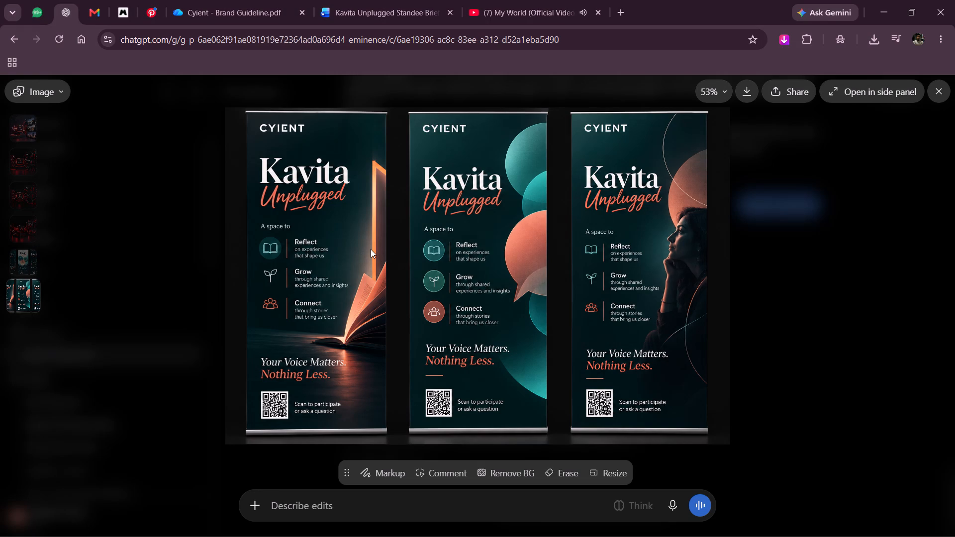
{"action": "left_click", "coordinate": [336, 0]}
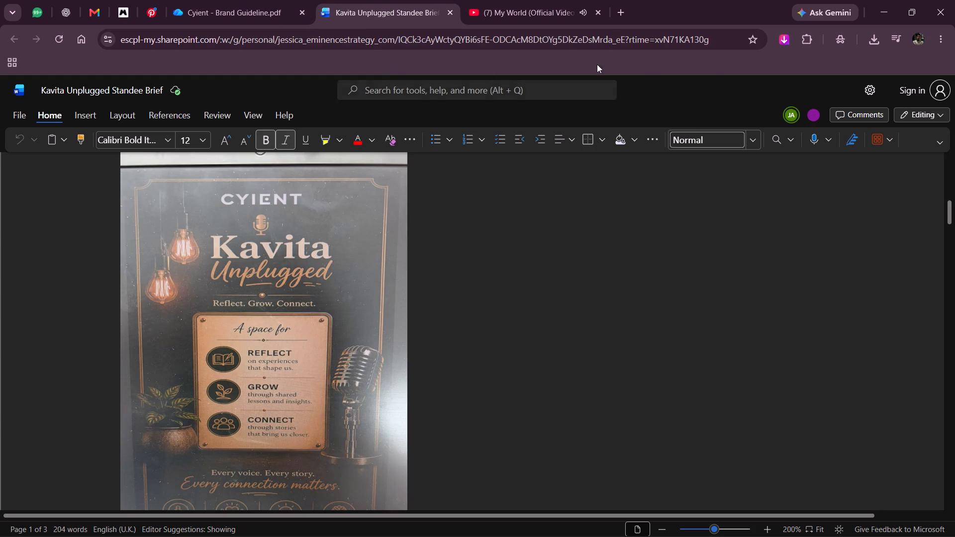
{"action": "left_click", "coordinate": [618, 6]}
{"action": "left_click", "coordinate": [618, 6]}
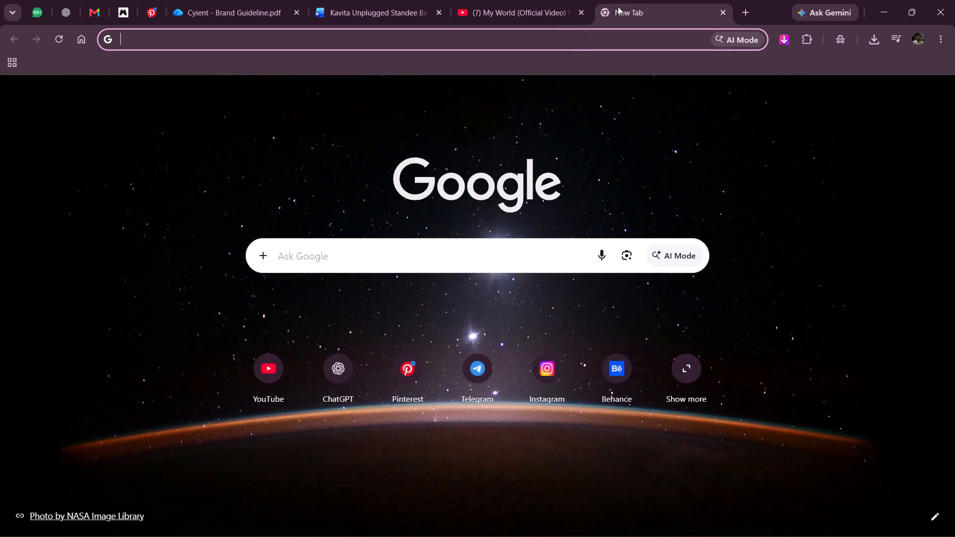
{"action": "left_click", "coordinate": [544, 251]}
{"action": "type", "text": "refe"}
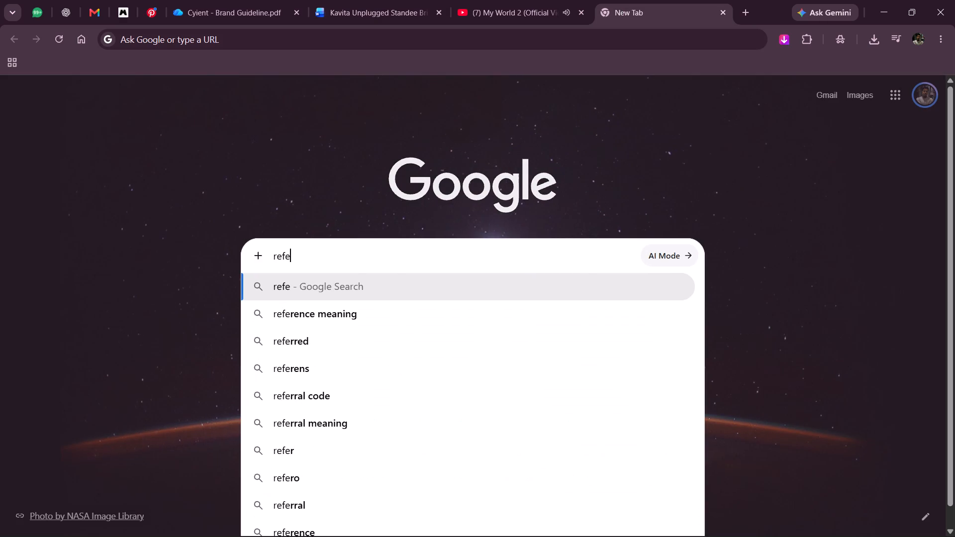
{"action": "type", "text": "lec"}
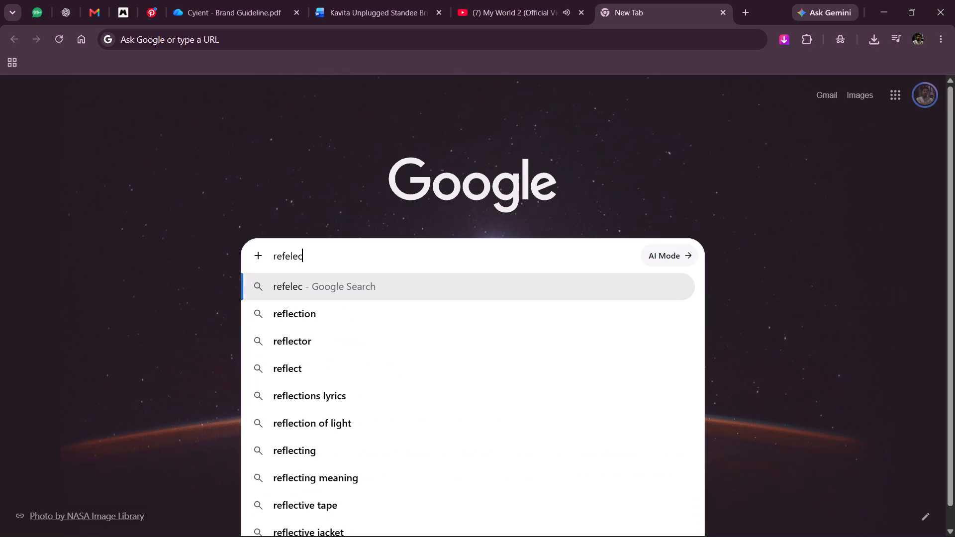
{"action": "key", "text": "t"}
{"action": "key", "text": "Return"}
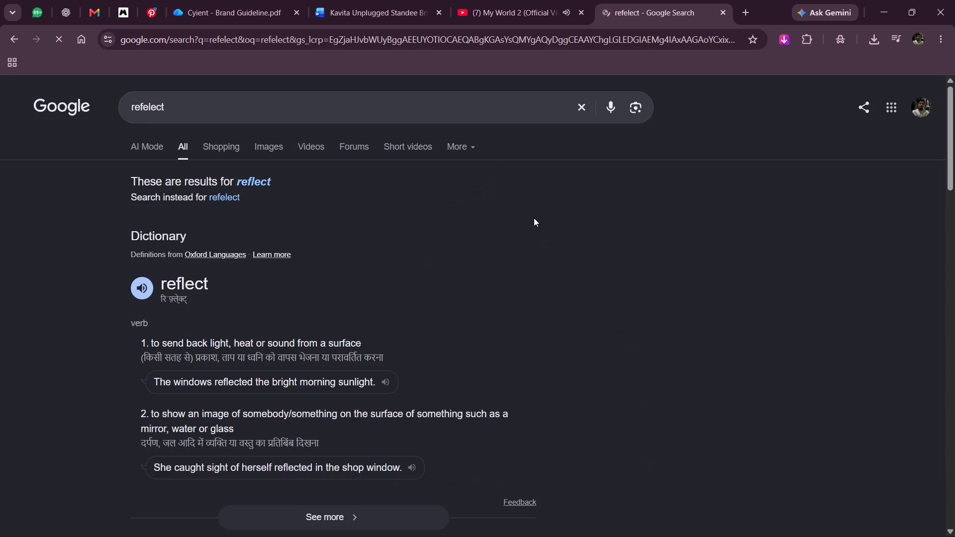
{"action": "left_click", "coordinate": [256, 179]}
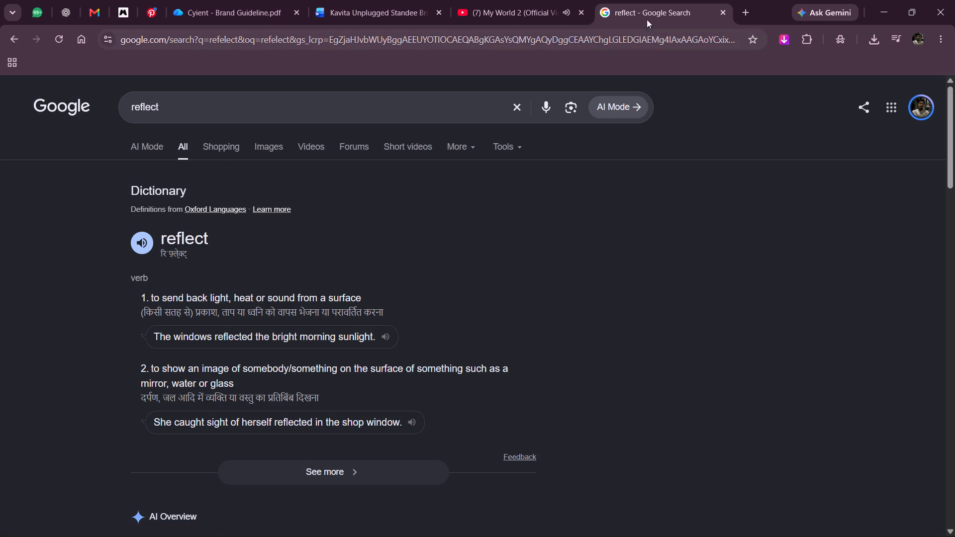
Open Flaticon in a new browser tab and search its icons for "reflect".
{"action": "left_click", "coordinate": [747, 9]}
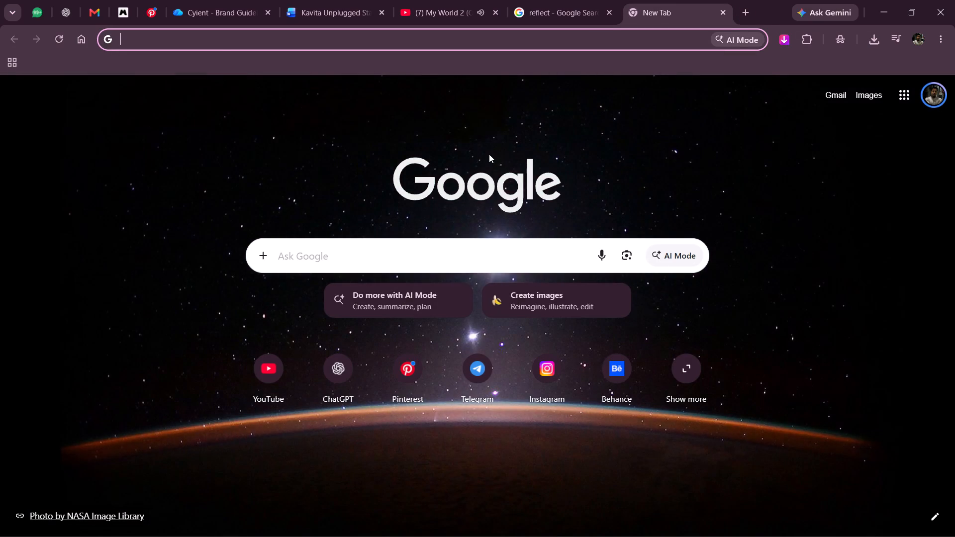
{"action": "key", "text": "f"}
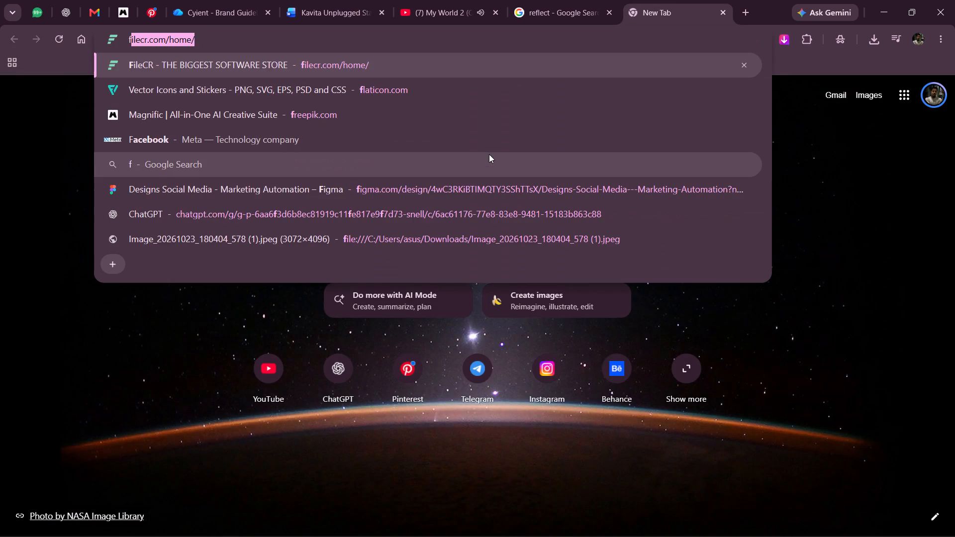
{"action": "key", "text": "l"}
{"action": "key", "text": "a"}
{"action": "key", "text": "Return"}
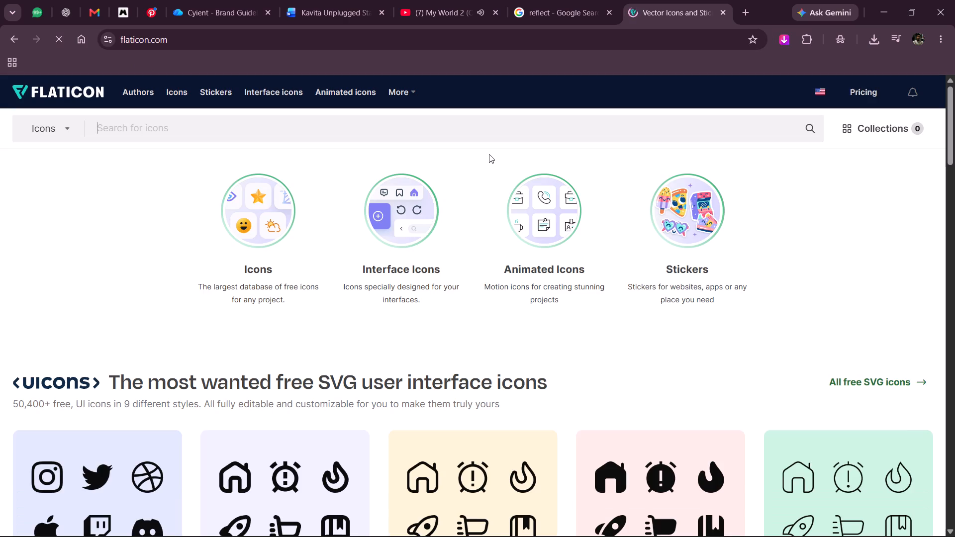
{"action": "left_click", "coordinate": [389, 120]}
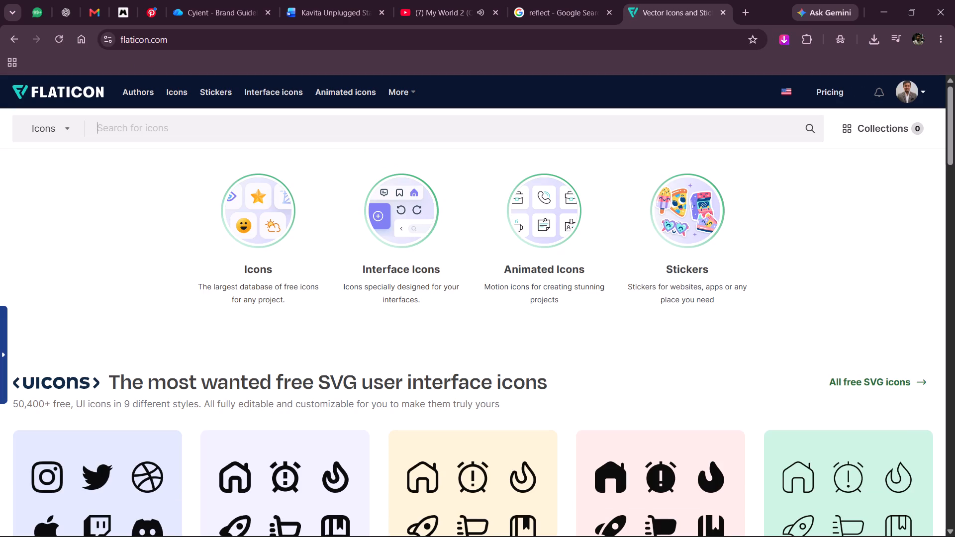
{"action": "type", "text": "reflect"}
{"action": "key", "text": "Return"}
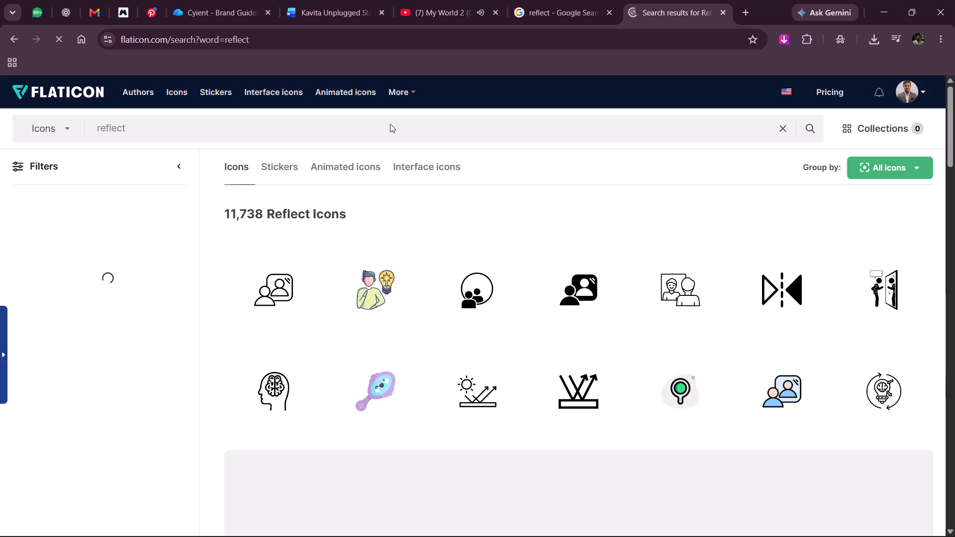
Copy the bullet "Reflect on experiences that shape us" from the Text/Layout section of the Kavita Unplugged Standee Brief.
{"action": "left_click", "coordinate": [573, 0]}
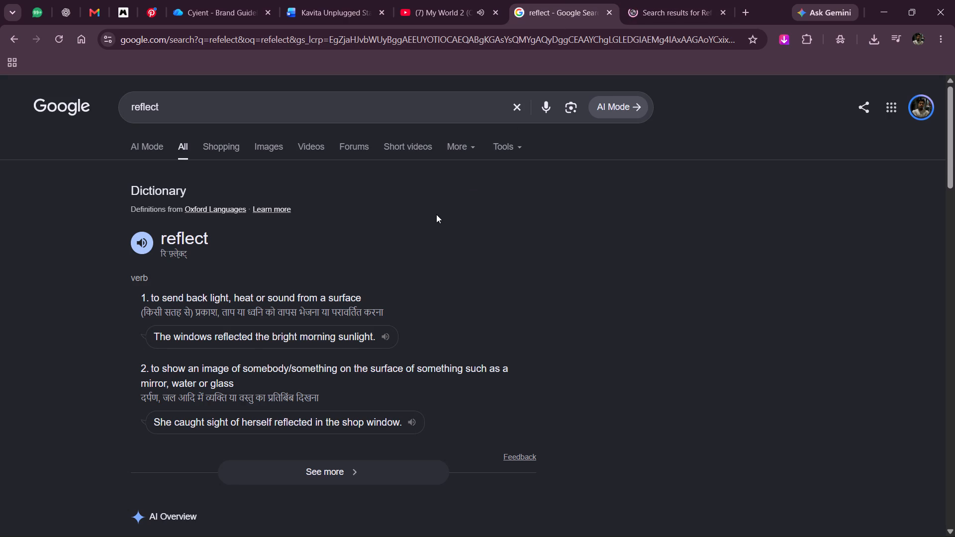
{"action": "left_click", "coordinate": [325, 8]}
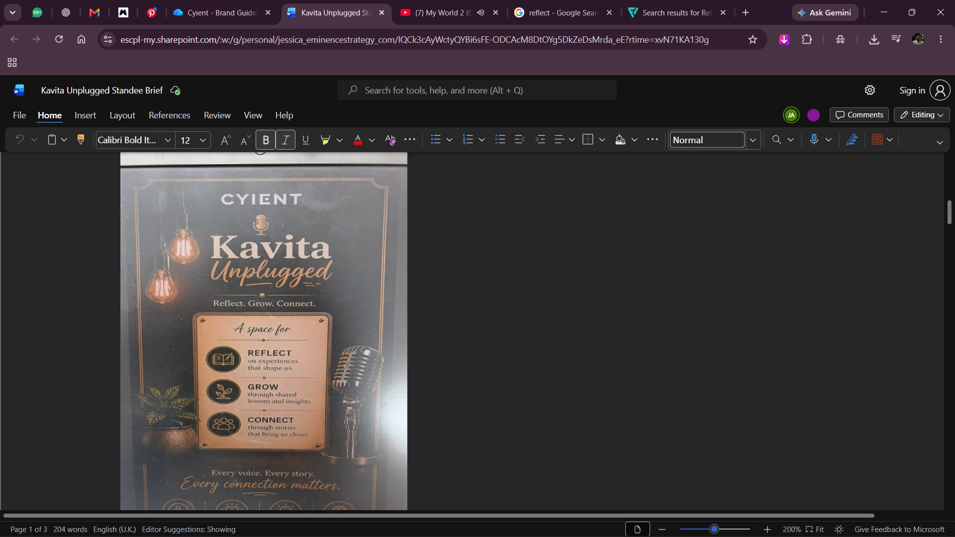
{"action": "scroll", "coordinate": [456, 306], "scroll_direction": "up", "scroll_amount": 3}
{"action": "scroll", "coordinate": [456, 306], "scroll_direction": "down", "scroll_amount": 4}
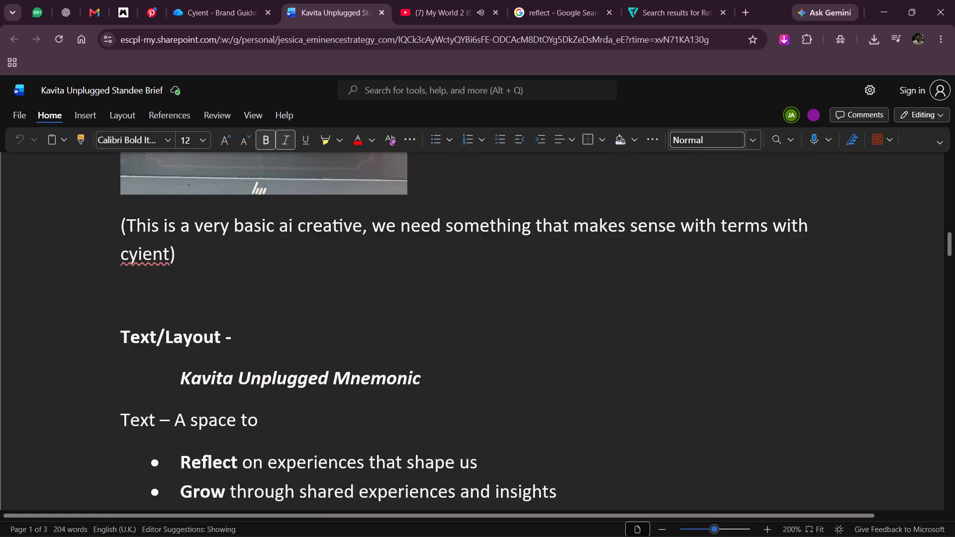
{"action": "scroll", "coordinate": [456, 306], "scroll_direction": "down", "scroll_amount": 2}
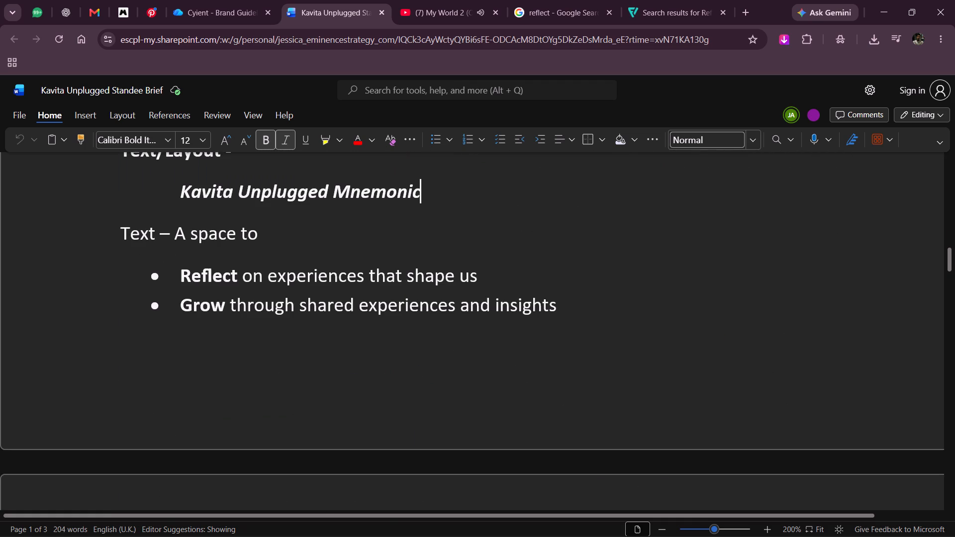
{"action": "left_click_drag", "start_coordinate": [180, 272], "coordinate": [608, 283]}
{"action": "key", "text": "ctrl+c"}
{"action": "left_click", "coordinate": [700, 289]}
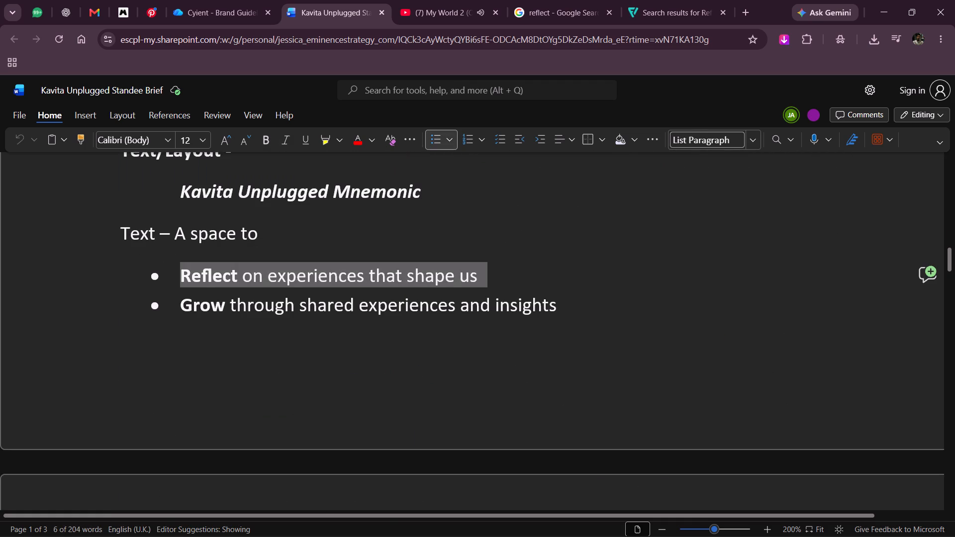
Search Google for the copied bullet text followed by "- one word answer".
{"action": "left_click", "coordinate": [536, 0]}
{"action": "left_click_drag", "start_coordinate": [300, 112], "coordinate": [0, 83]}
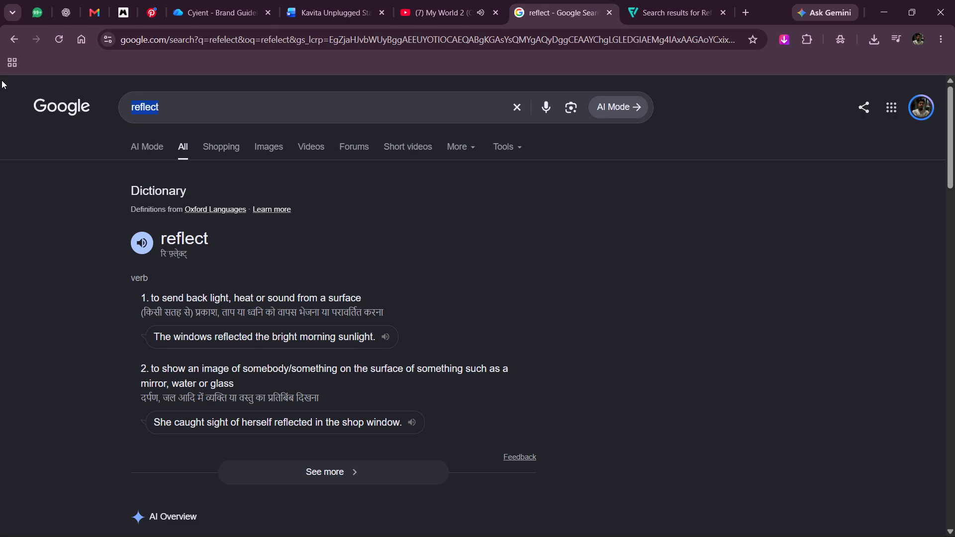
{"action": "key", "text": "ctrl+v"}
{"action": "type", "text": "-"}
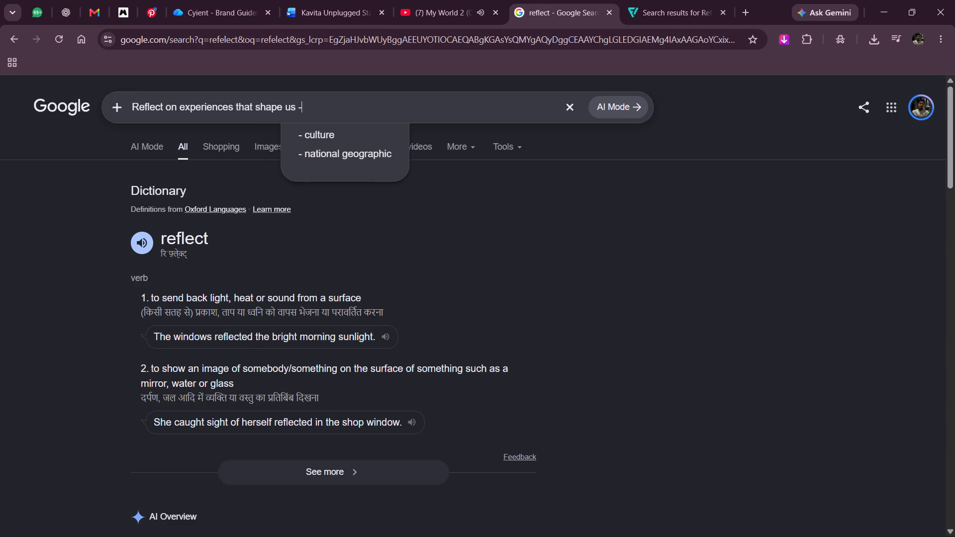
{"action": "key", "text": "space"}
{"action": "type", "text": "one word"}
{"action": "key", "text": "space"}
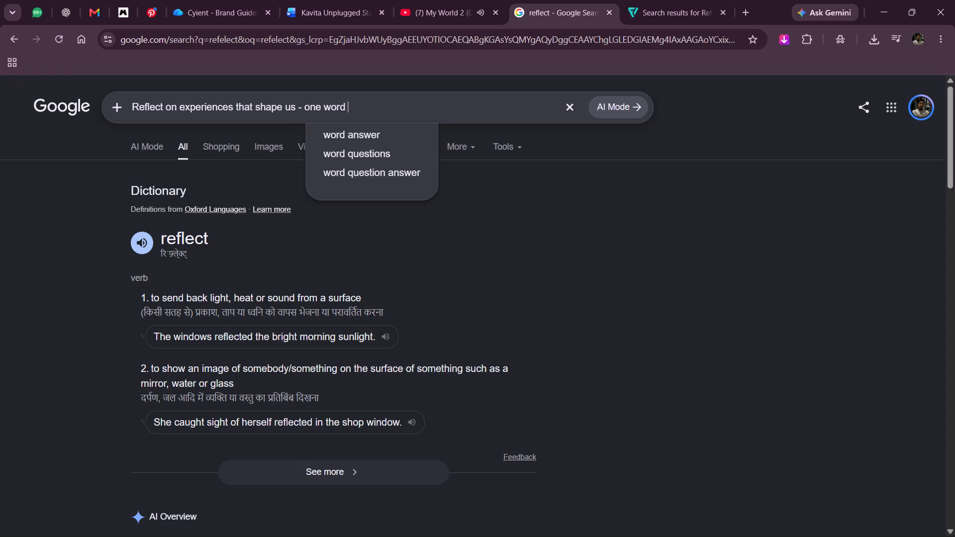
{"action": "left_click", "coordinate": [401, 140]}
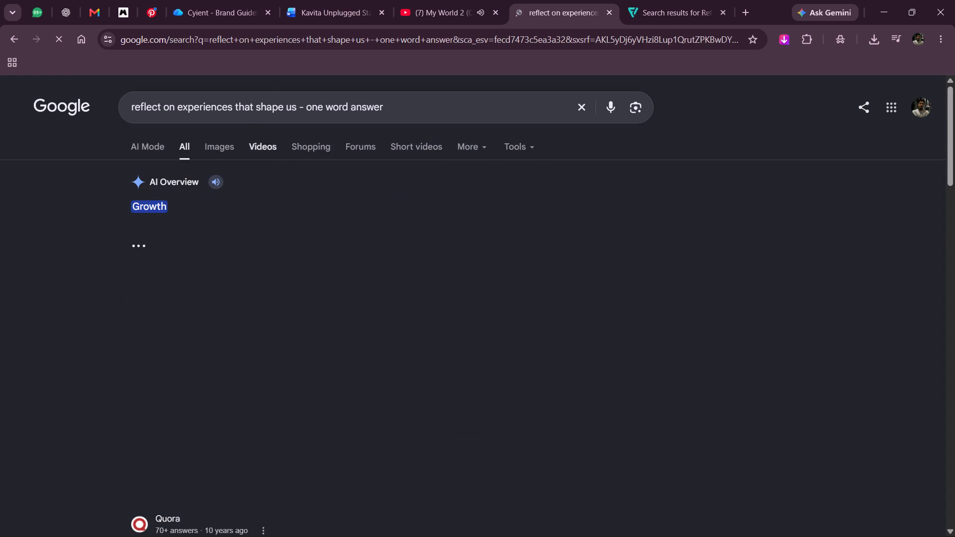
{"action": "left_click", "coordinate": [663, 0]}
{"action": "left_click_drag", "start_coordinate": [295, 131], "coordinate": [0, 134]}
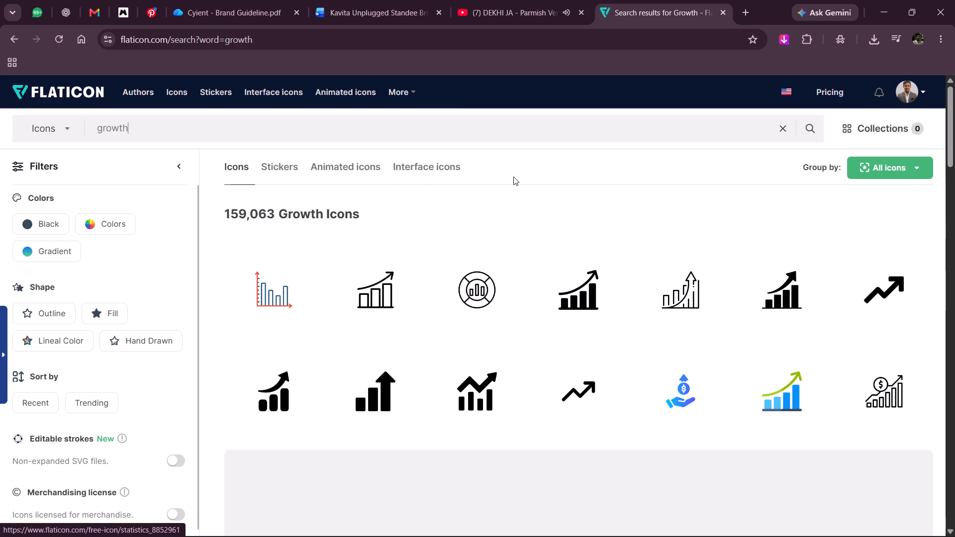
Compare the Flaticon growth icons with the standee text and the reference standee's Grow icon in the Kavita Unplugged brief.
{"action": "scroll", "coordinate": [517, 202], "scroll_direction": "down", "scroll_amount": 1}
{"action": "left_click", "coordinate": [334, 0]}
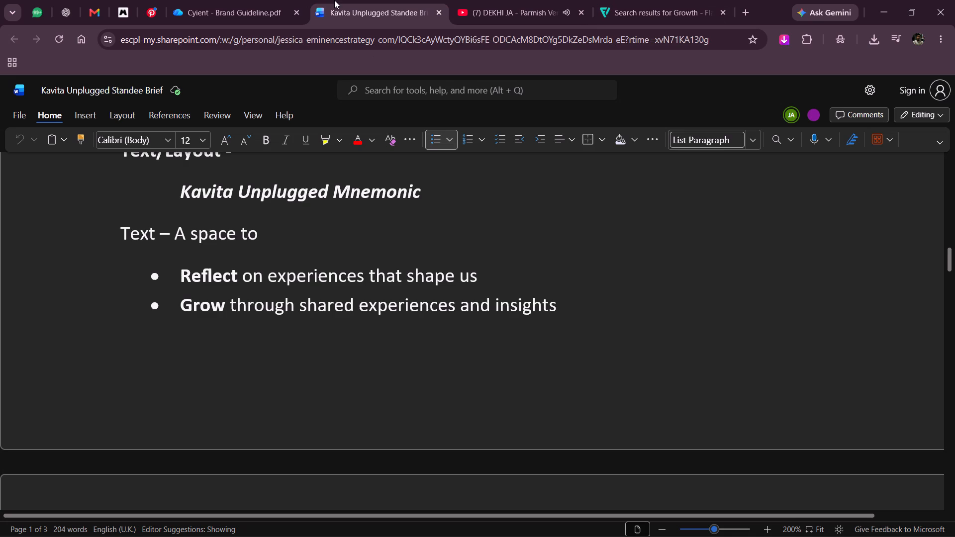
{"action": "scroll", "coordinate": [368, 279], "scroll_direction": "down", "scroll_amount": 3}
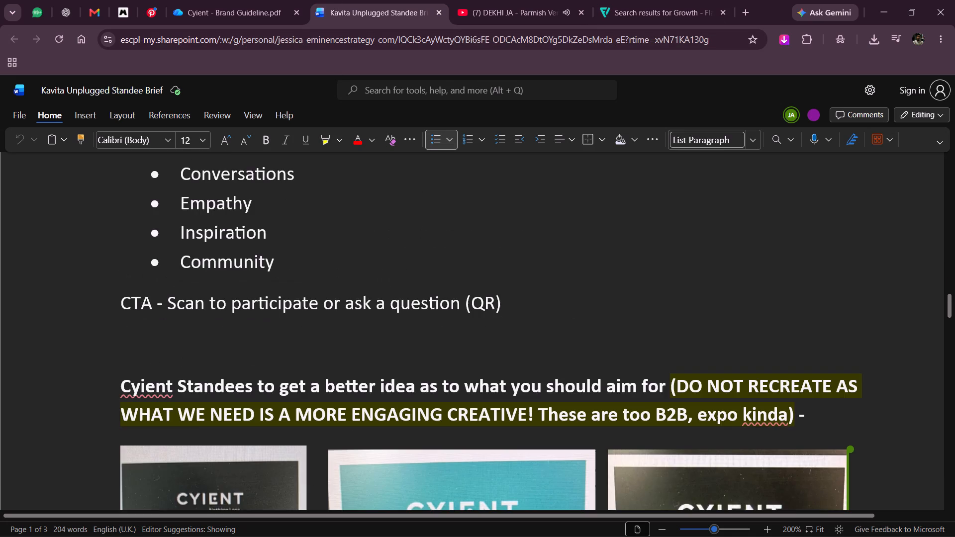
{"action": "scroll", "coordinate": [368, 279], "scroll_direction": "up", "scroll_amount": 6}
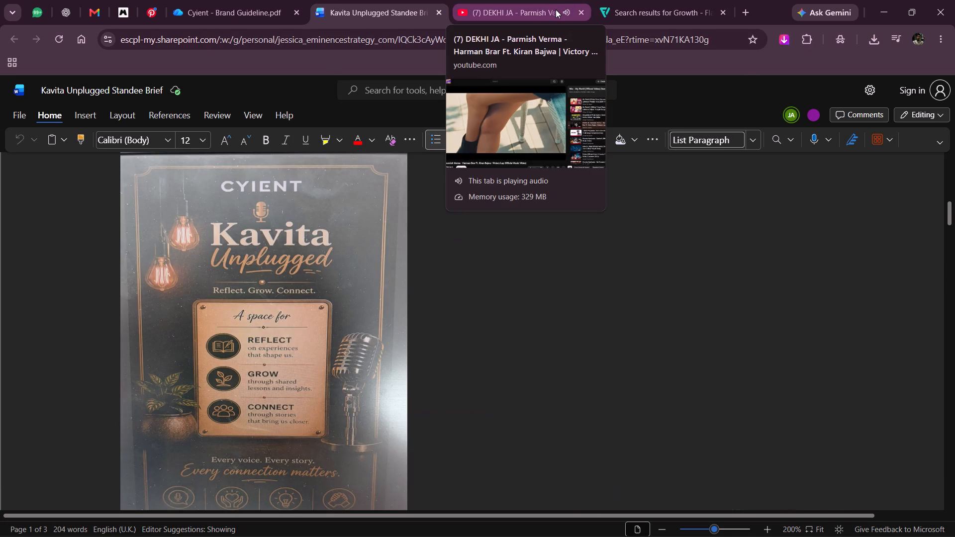
{"action": "left_click", "coordinate": [652, 0]}
{"action": "scroll", "coordinate": [569, 182], "scroll_direction": "down", "scroll_amount": 1}
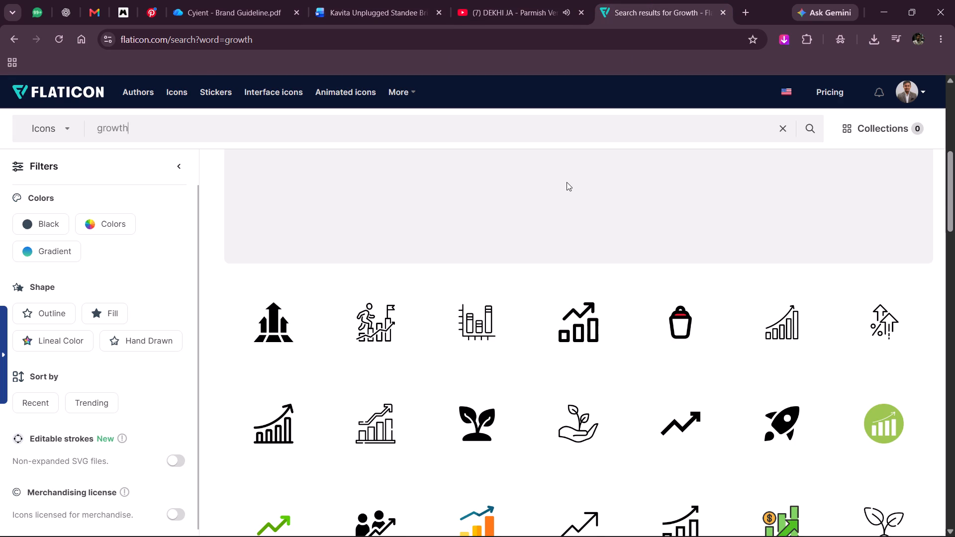
{"action": "left_click", "coordinate": [410, 0]}
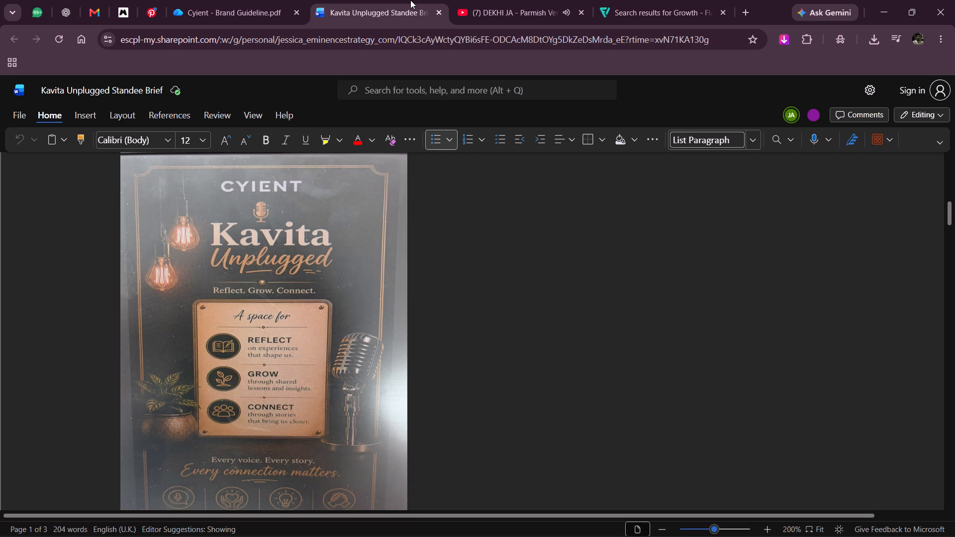
Download the solid black two-leaf plant icon from the Flaticon growth results as a free 512px PNG and close its details.
{"action": "left_click", "coordinate": [643, 0]}
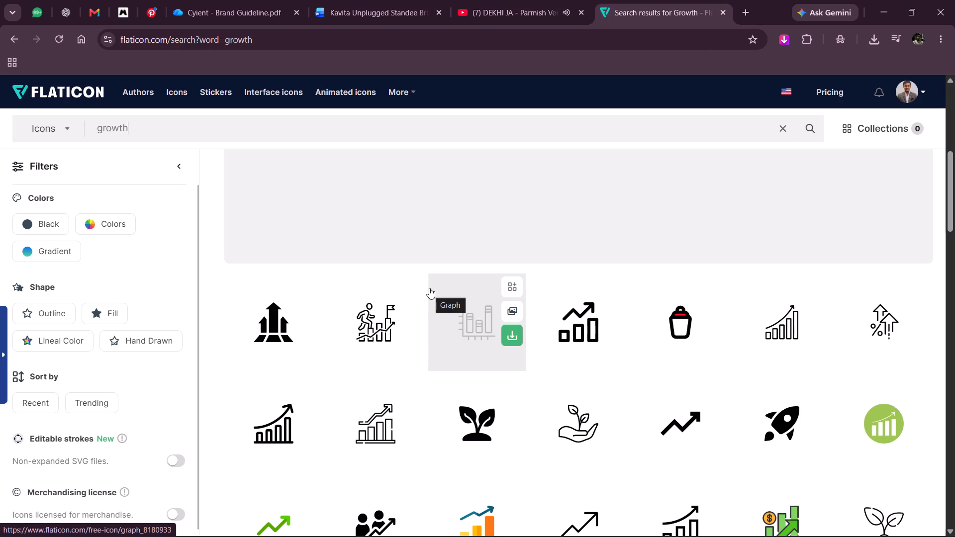
{"action": "scroll", "coordinate": [429, 288], "scroll_direction": "down", "scroll_amount": 1}
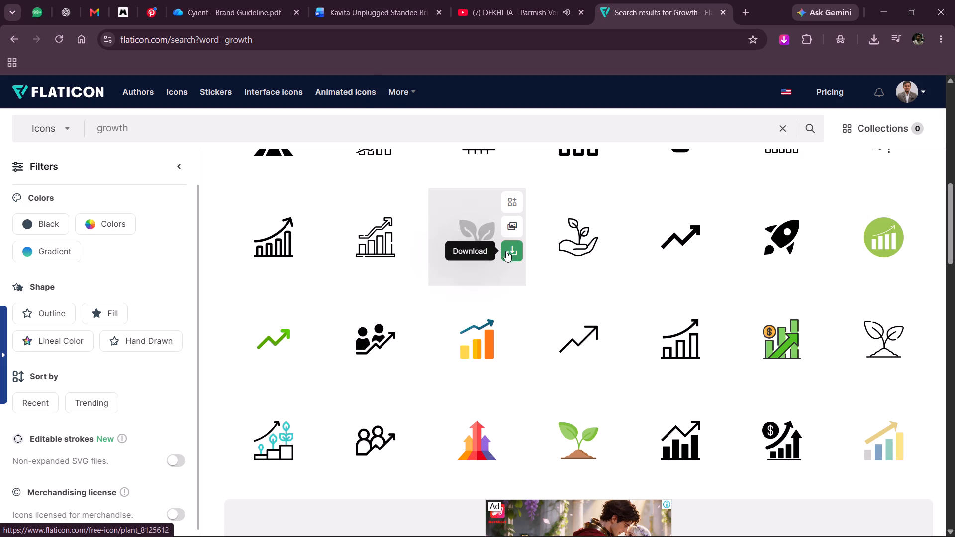
{"action": "left_click", "coordinate": [479, 246]}
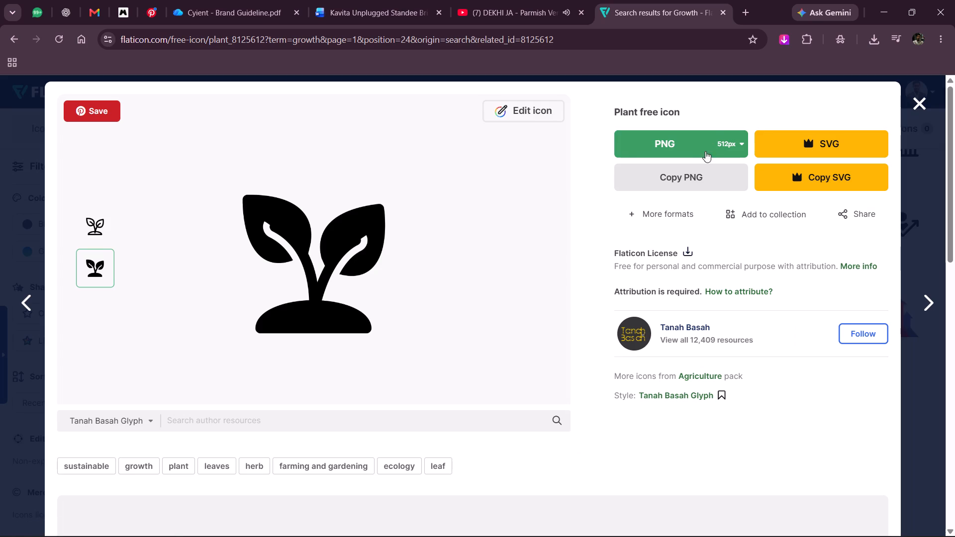
{"action": "left_click", "coordinate": [678, 145]}
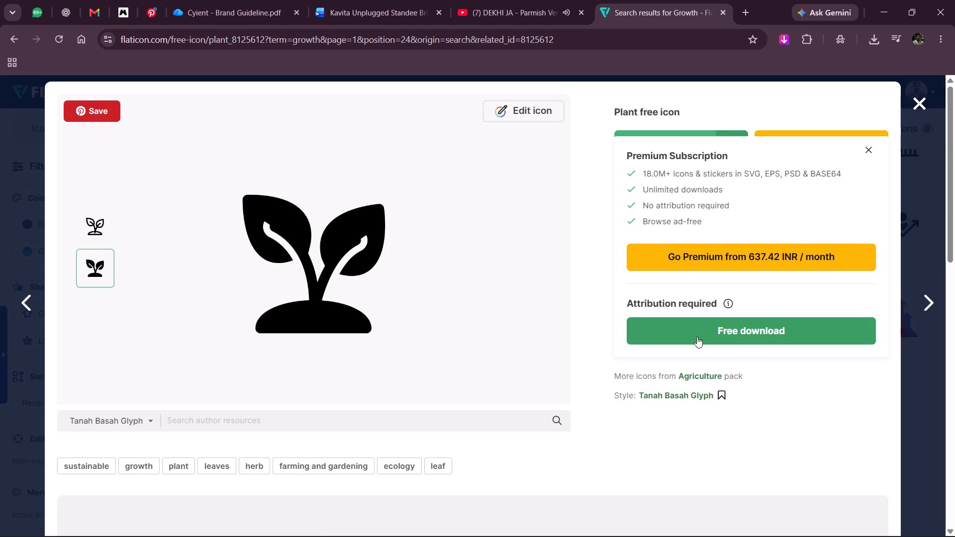
{"action": "left_click", "coordinate": [694, 331]}
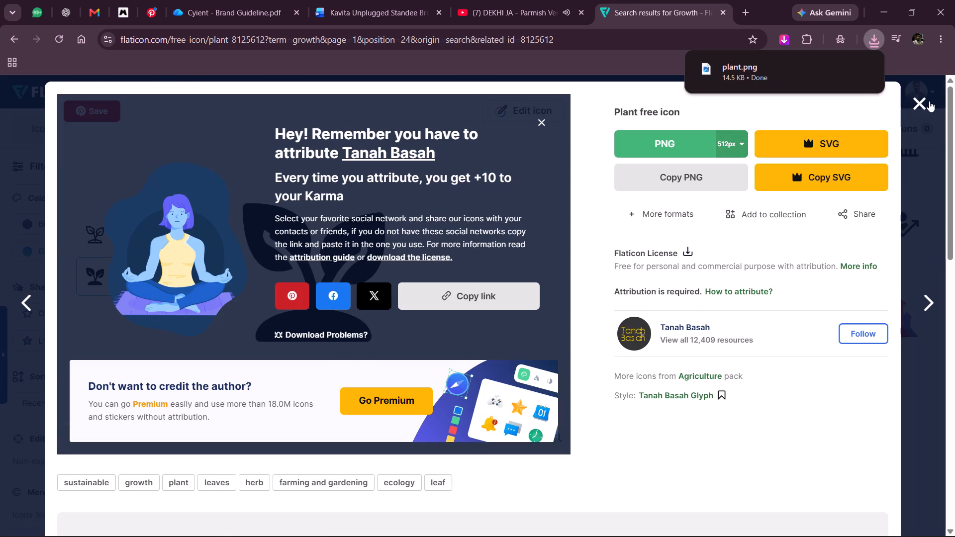
{"action": "left_click", "coordinate": [925, 99]}
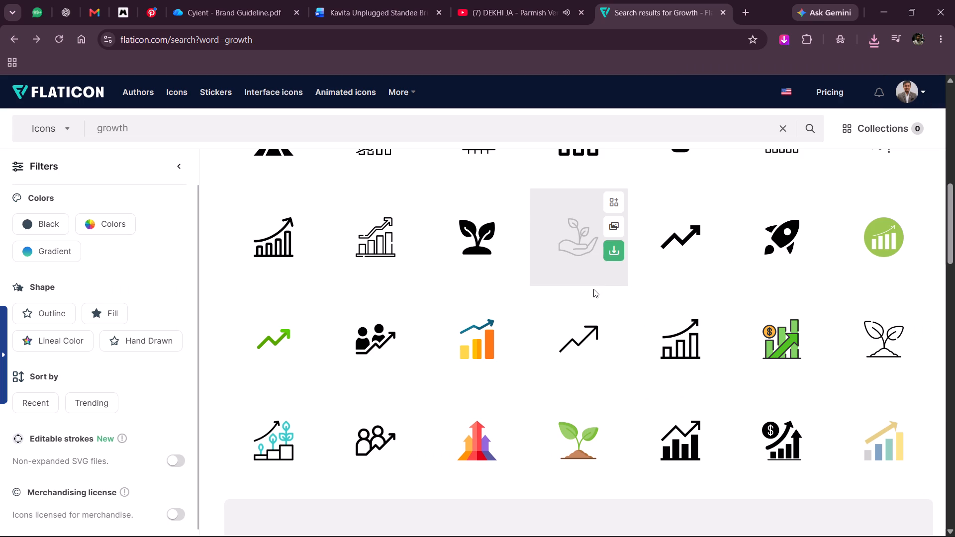
Open the downloaded plant.png for a preview and close the preview window.
{"action": "scroll", "coordinate": [593, 289], "scroll_direction": "down", "scroll_amount": 3}
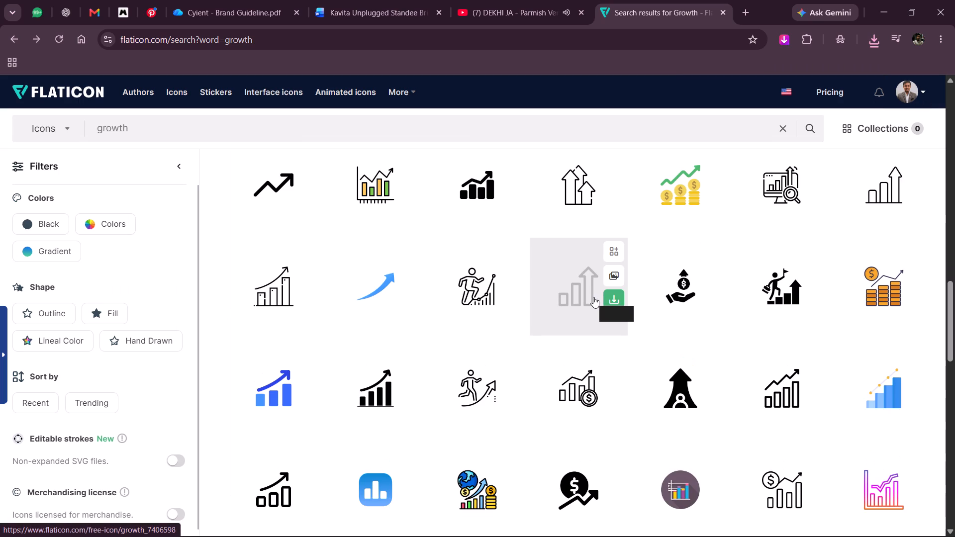
{"action": "left_click", "coordinate": [877, 43]}
{"action": "left_click", "coordinate": [744, 91]}
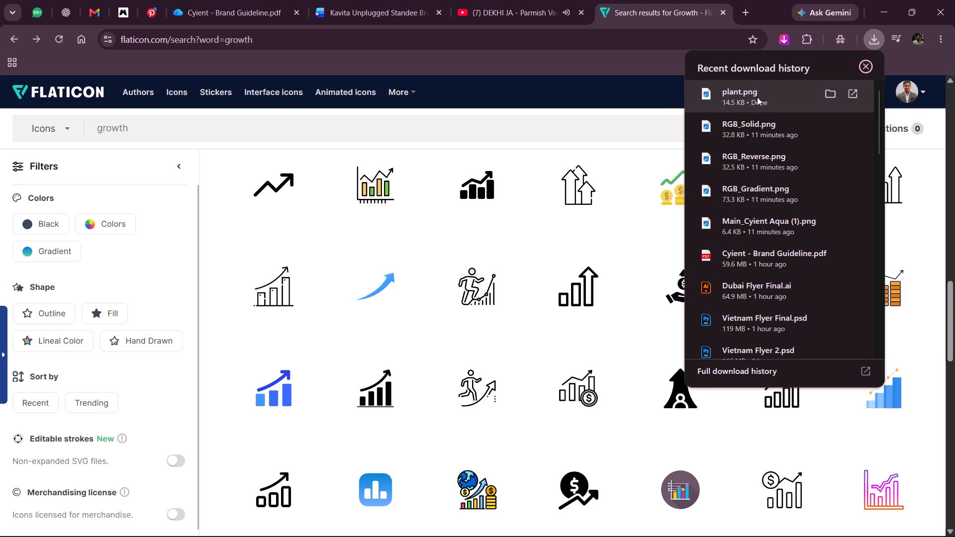
{"action": "left_click", "coordinate": [732, 92]}
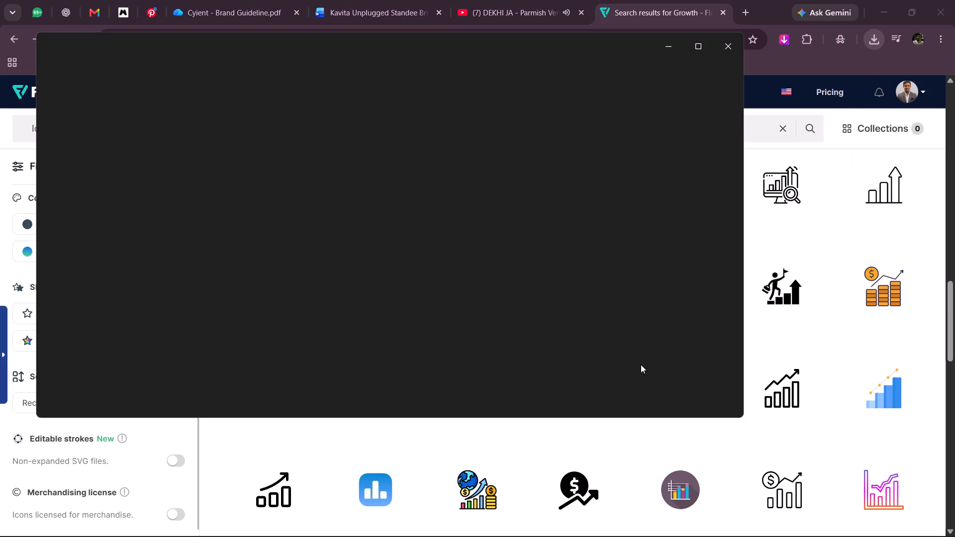
{"action": "left_click", "coordinate": [726, 41]}
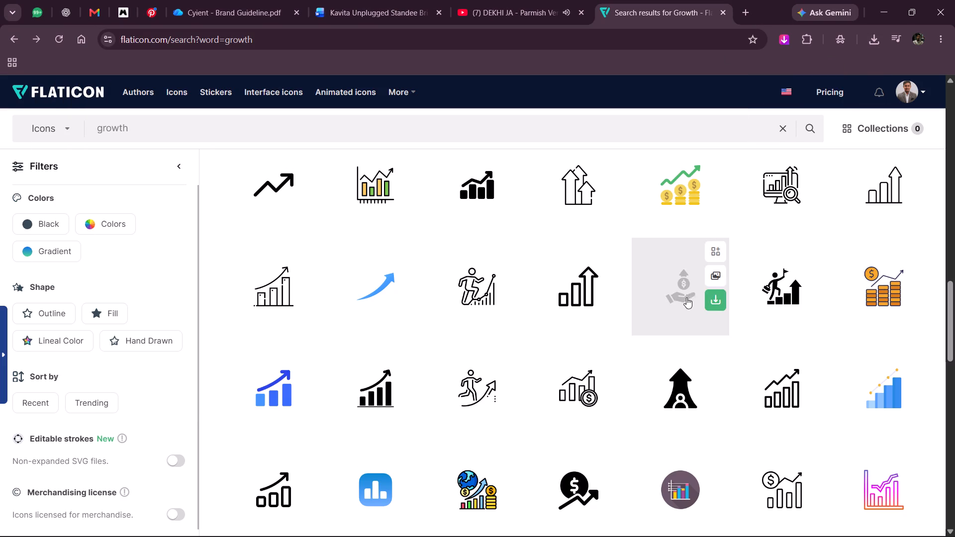
Open the details of the upward-arrow growth icon containing a person figure on Flaticon.
{"action": "left_click", "coordinate": [658, 383]}
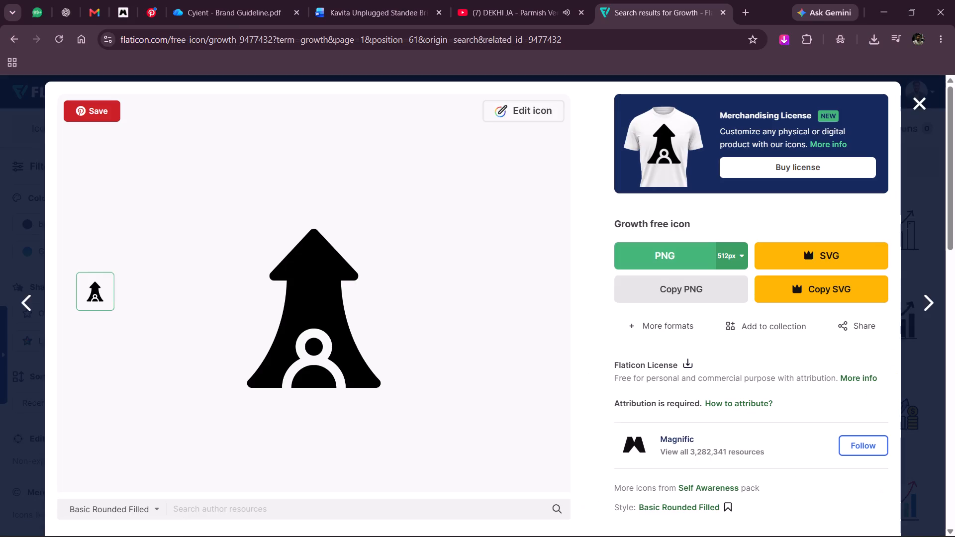
Search Google for "lc car" in a new tab.
{"action": "left_click", "coordinate": [746, 8]}
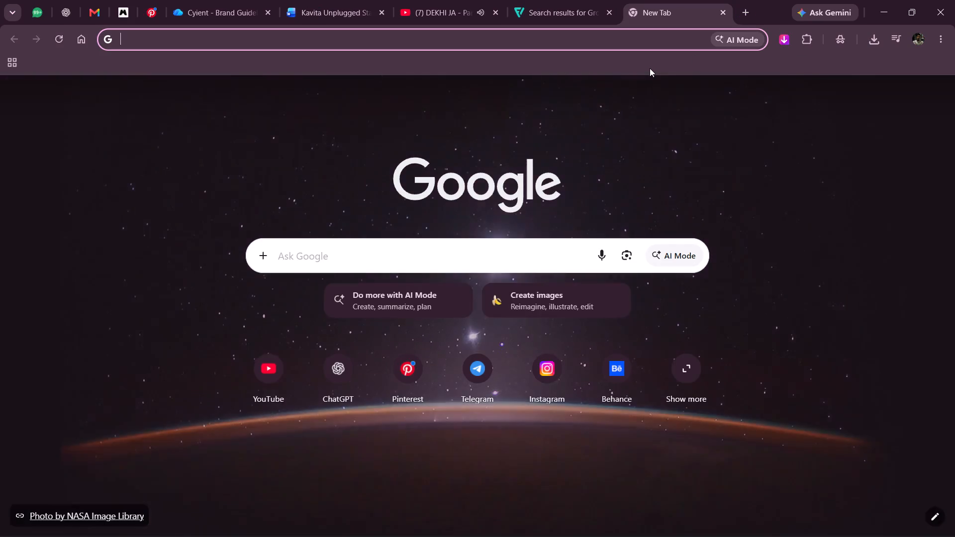
{"action": "type", "text": "lc"}
{"action": "key", "text": "space"}
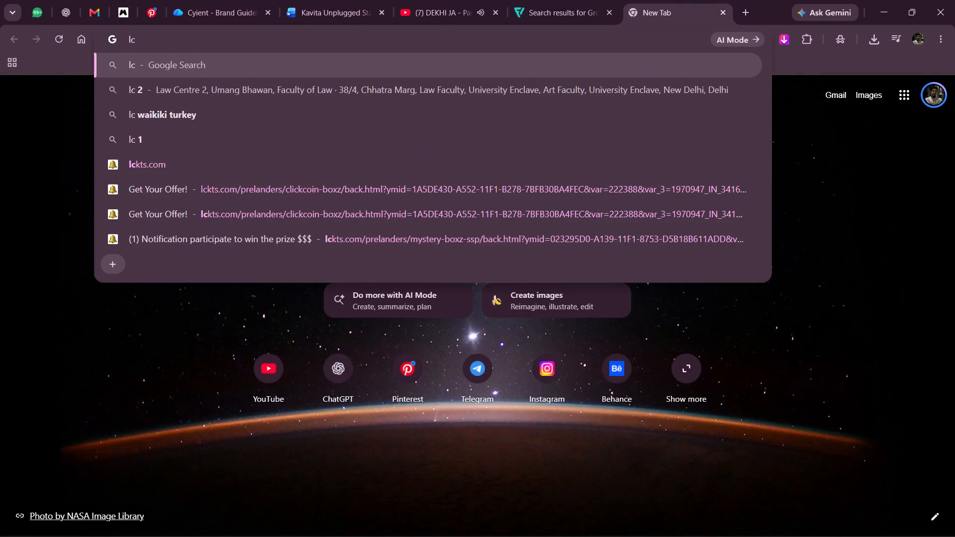
{"action": "type", "text": "car"}
{"action": "key", "text": "Return"}
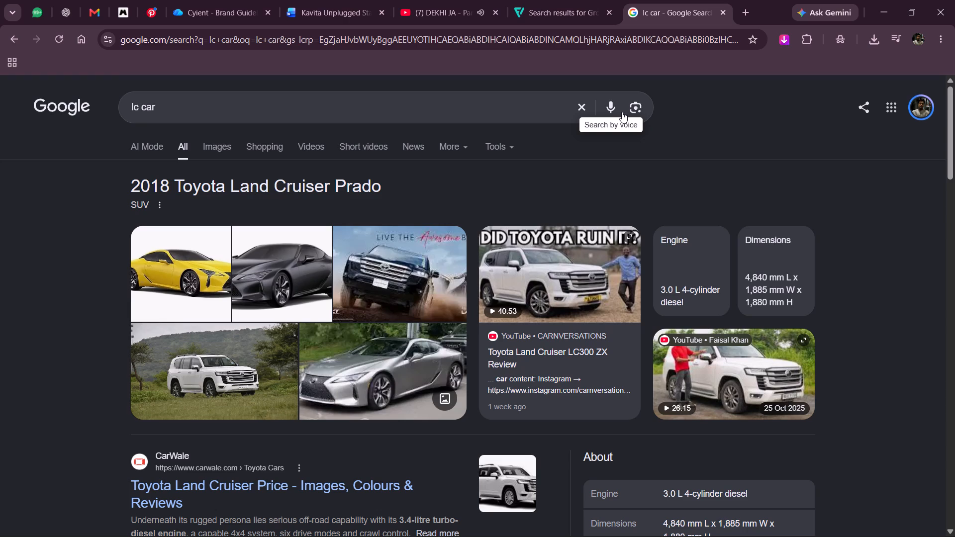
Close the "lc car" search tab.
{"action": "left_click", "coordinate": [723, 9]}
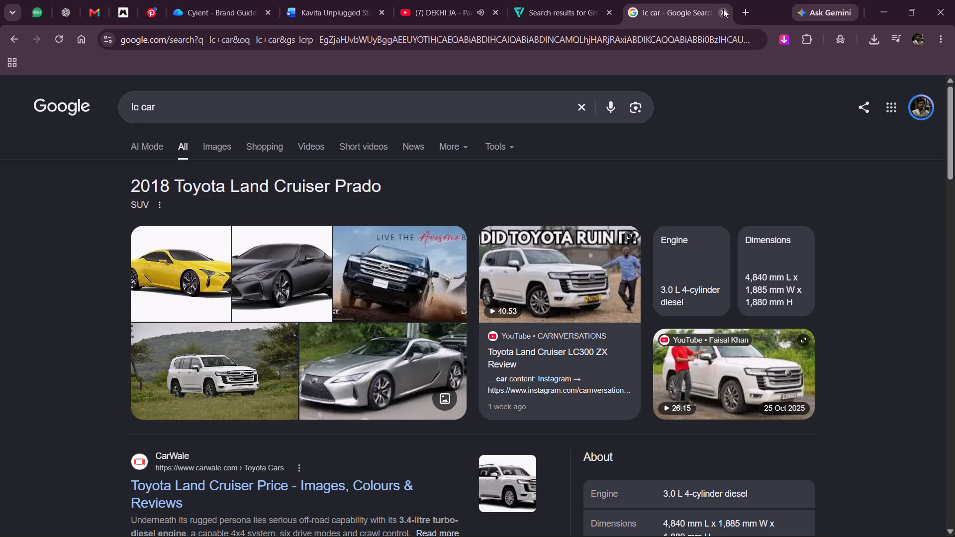
Download the solid black upward-arrow growth icon with the person figure as a free 512px PNG and close its details.
{"action": "scroll", "coordinate": [448, 309], "scroll_direction": "down", "scroll_amount": 2}
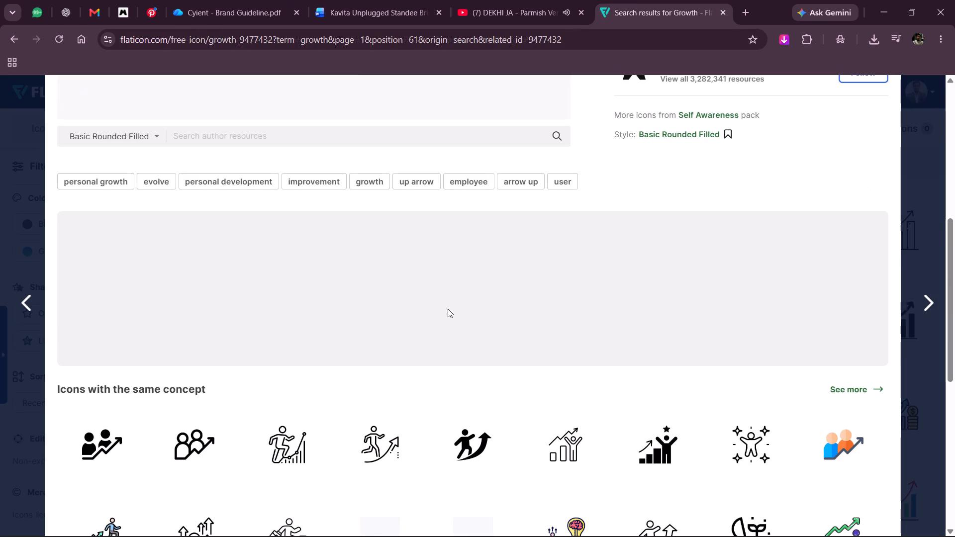
{"action": "scroll", "coordinate": [448, 309], "scroll_direction": "down", "scroll_amount": 1}
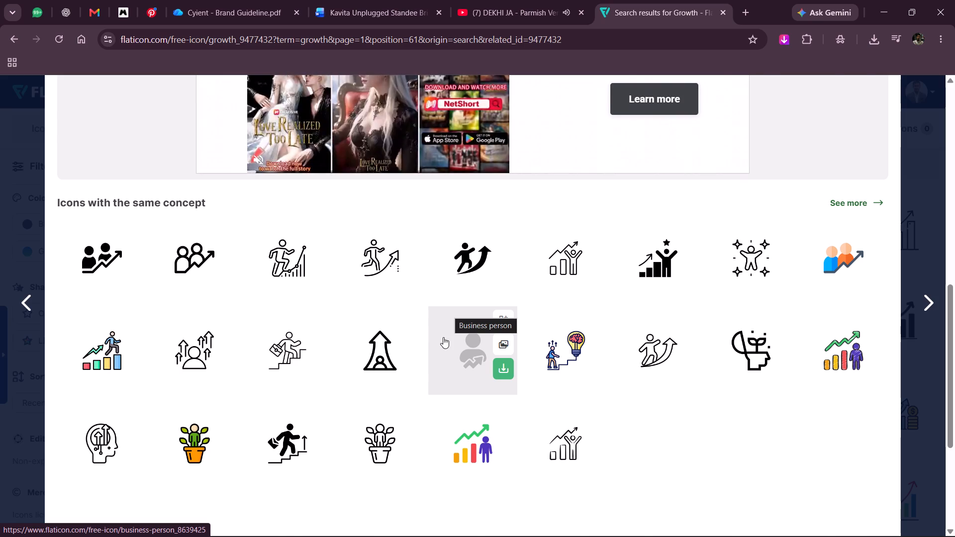
{"action": "scroll", "coordinate": [443, 337], "scroll_direction": "up", "scroll_amount": 1}
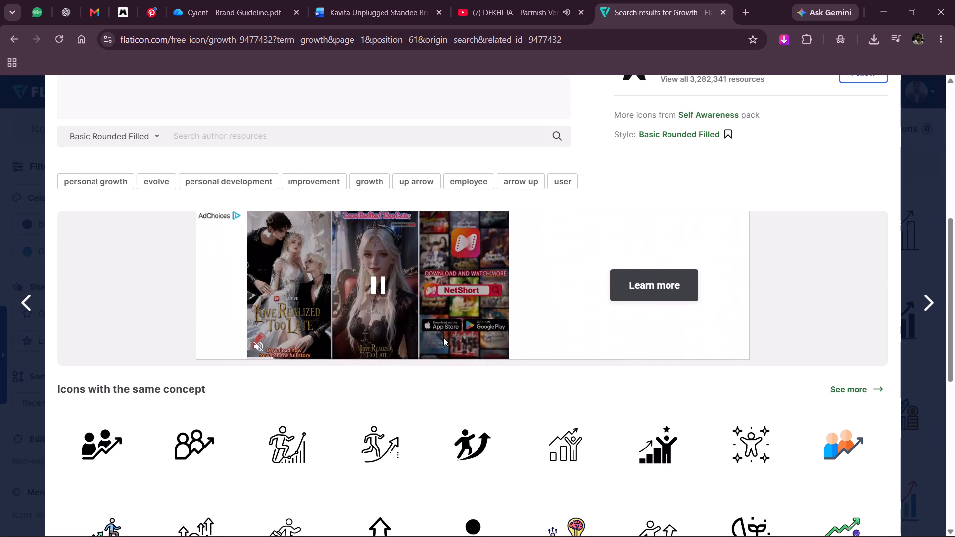
{"action": "scroll", "coordinate": [443, 337], "scroll_direction": "up", "scroll_amount": 3}
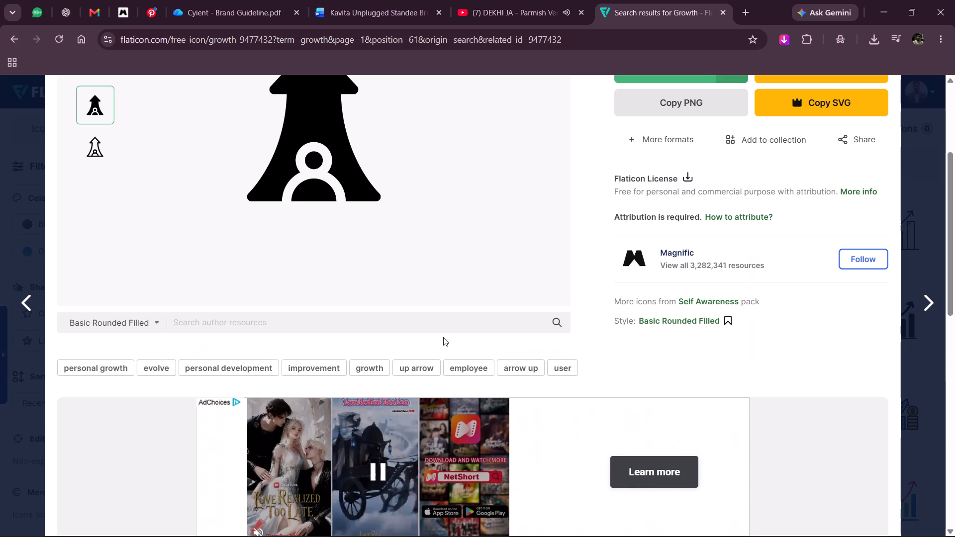
{"action": "left_click", "coordinate": [675, 257]}
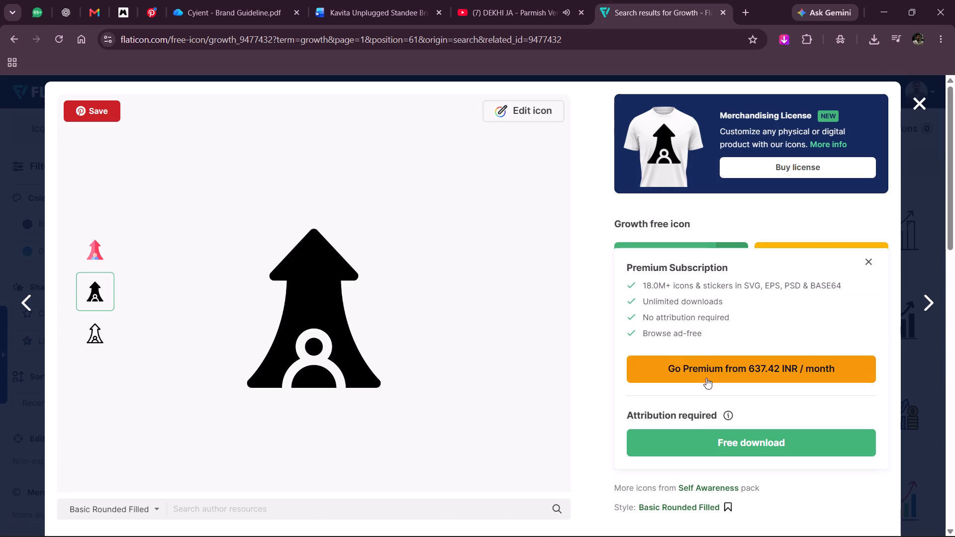
{"action": "left_click", "coordinate": [699, 430]}
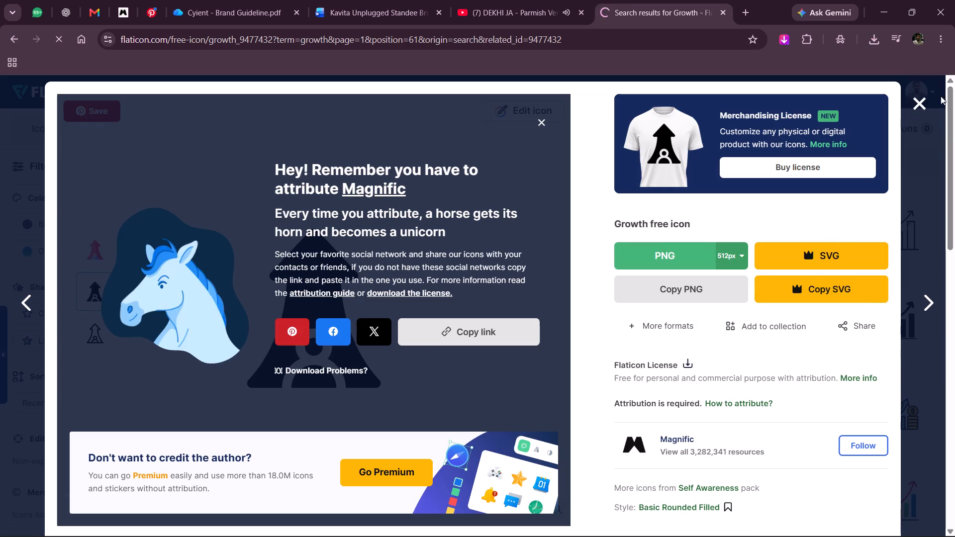
{"action": "left_click", "coordinate": [921, 102]}
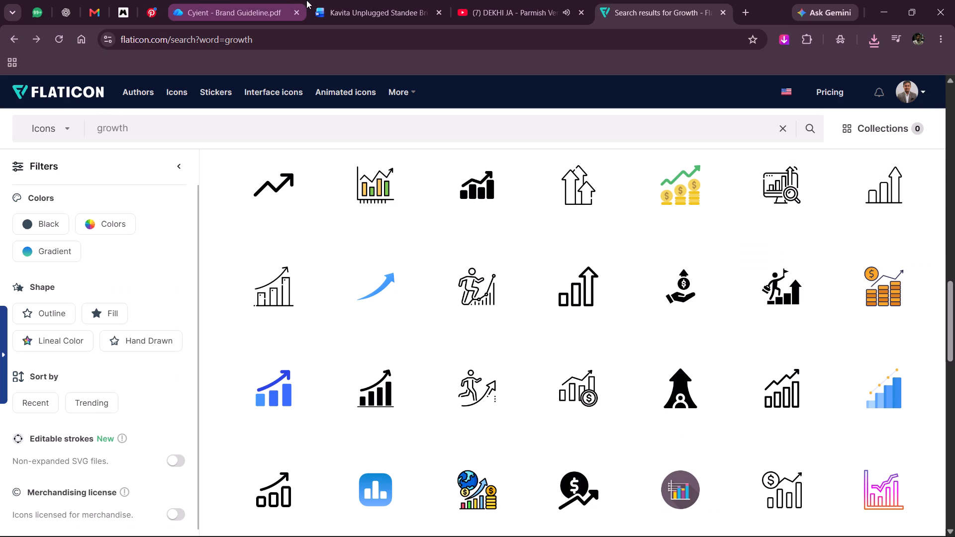
Search Flaticon for "connect" icons after checking the reference design in the Kavita Unplugged Standee Brief.
{"action": "left_click", "coordinate": [391, 5]}
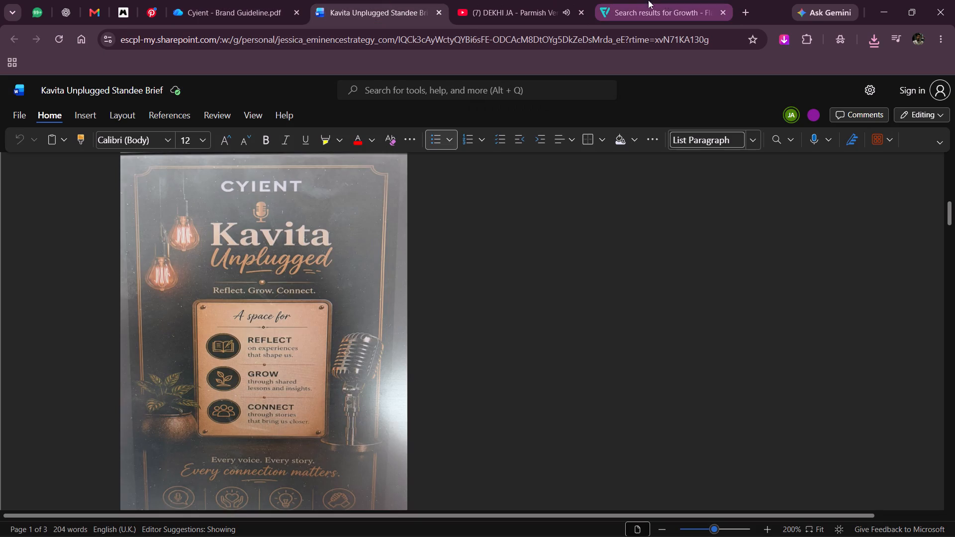
{"action": "left_click", "coordinate": [669, 0]}
{"action": "double_click", "coordinate": [527, 114]}
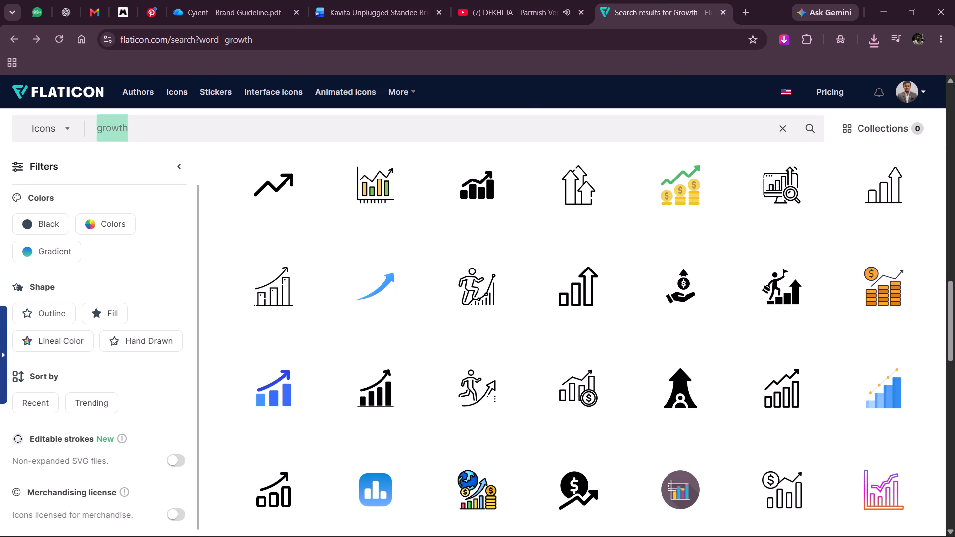
{"action": "type", "text": "connect"}
{"action": "key", "text": "Return"}
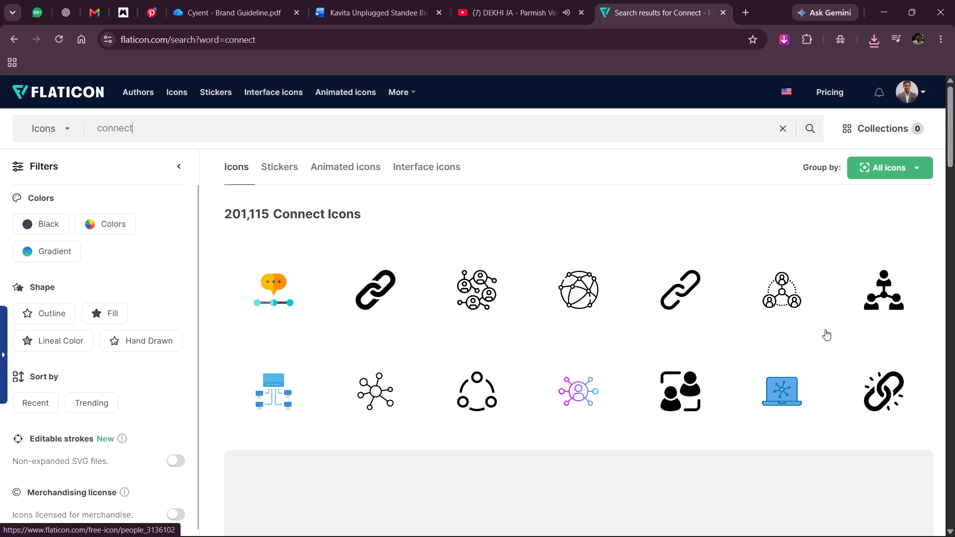
Browse the connect results and examine the two-person social network icon along with its same-concept icons.
{"action": "scroll", "coordinate": [819, 334], "scroll_direction": "down", "scroll_amount": 2}
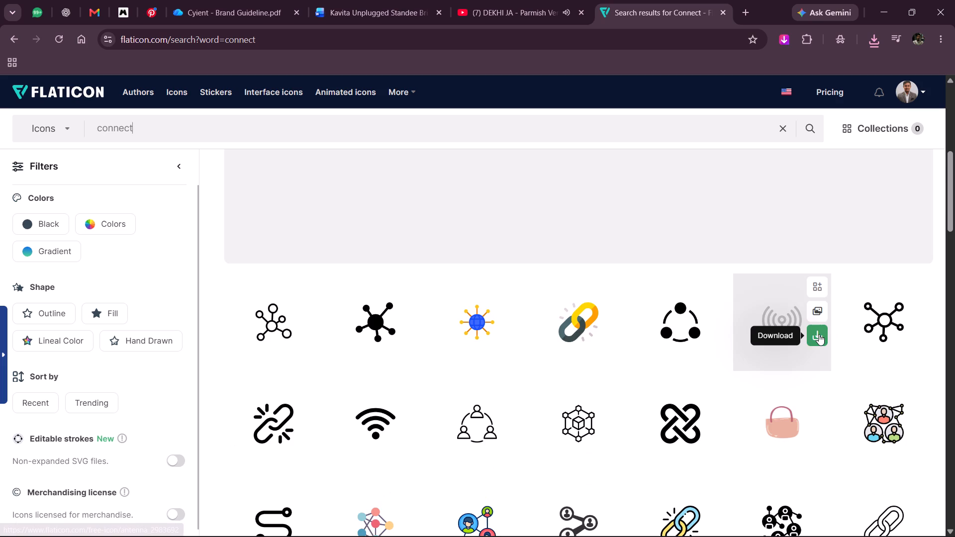
{"action": "scroll", "coordinate": [819, 334], "scroll_direction": "down", "scroll_amount": 1}
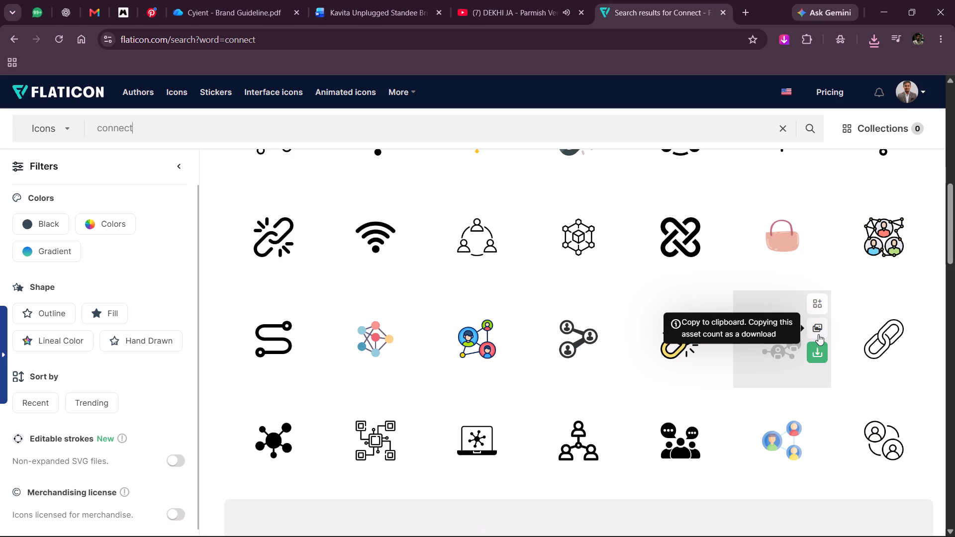
{"action": "scroll", "coordinate": [818, 334], "scroll_direction": "up", "scroll_amount": 3}
{"action": "left_click", "coordinate": [668, 380]}
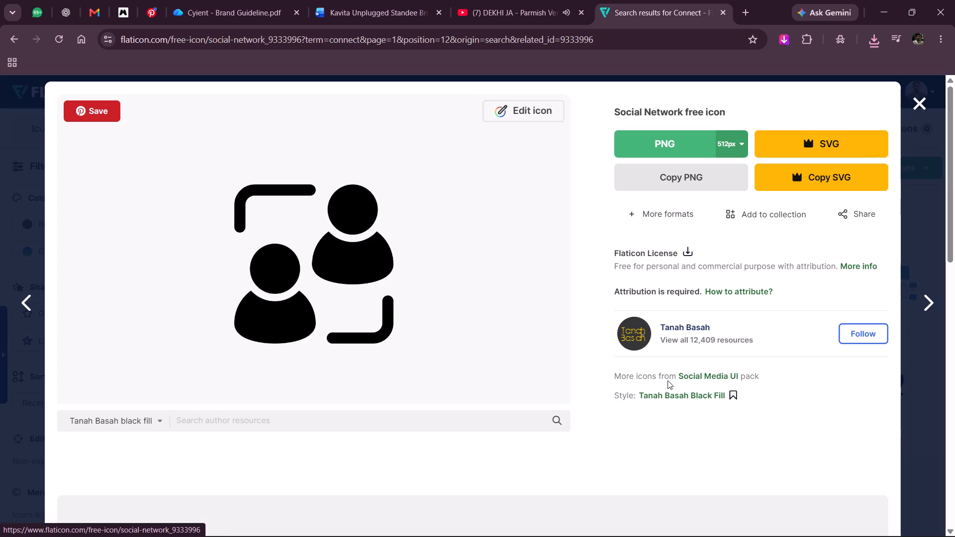
{"action": "scroll", "coordinate": [504, 293], "scroll_direction": "down", "scroll_amount": 3}
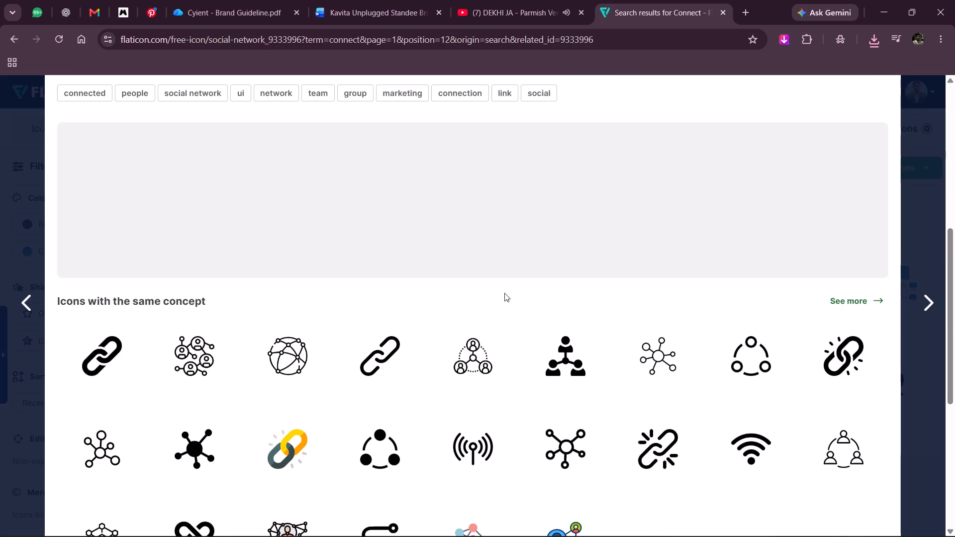
{"action": "scroll", "coordinate": [504, 293], "scroll_direction": "up", "scroll_amount": 3}
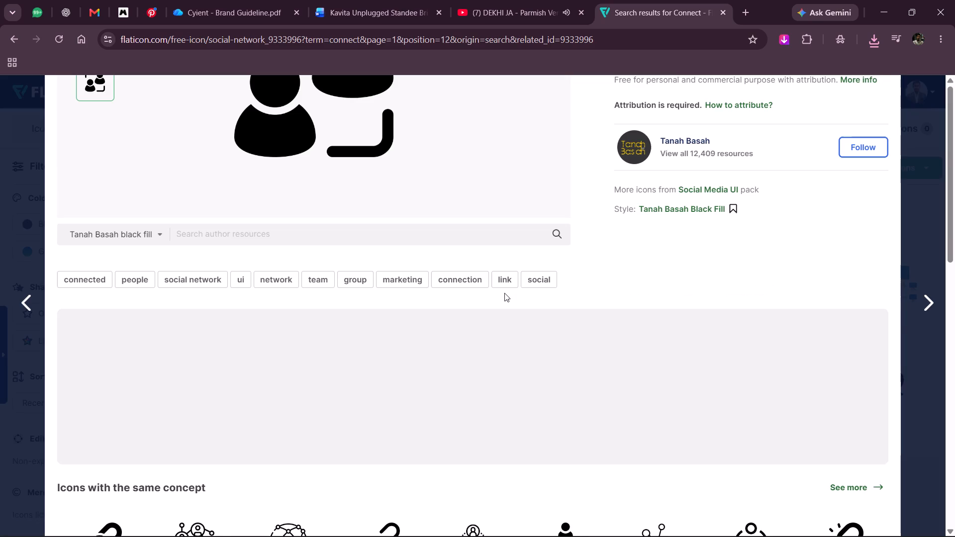
{"action": "scroll", "coordinate": [443, 255], "scroll_direction": "right", "scroll_amount": 4}
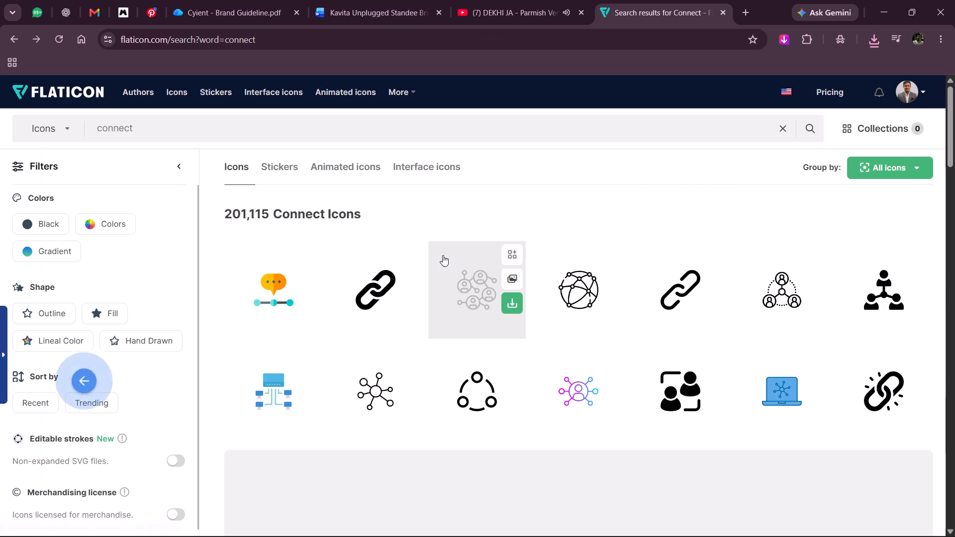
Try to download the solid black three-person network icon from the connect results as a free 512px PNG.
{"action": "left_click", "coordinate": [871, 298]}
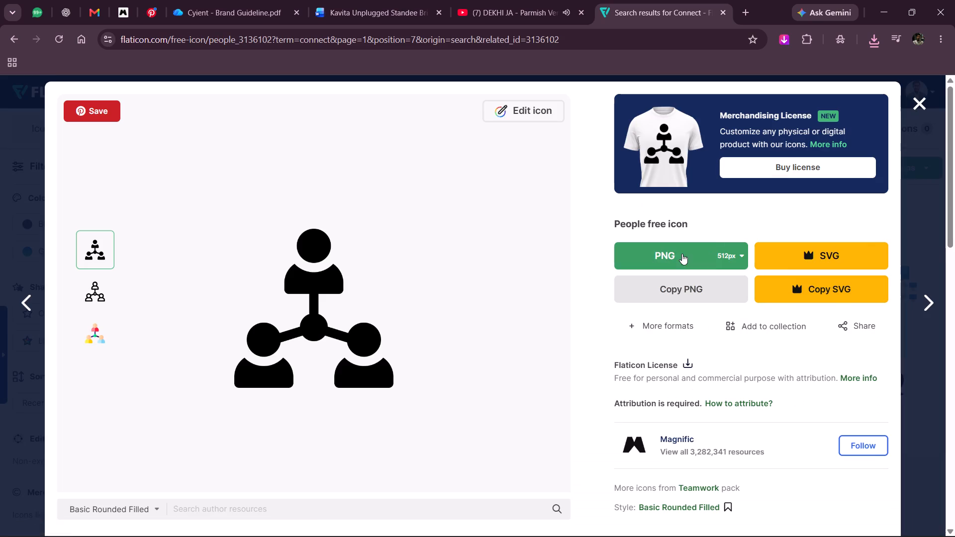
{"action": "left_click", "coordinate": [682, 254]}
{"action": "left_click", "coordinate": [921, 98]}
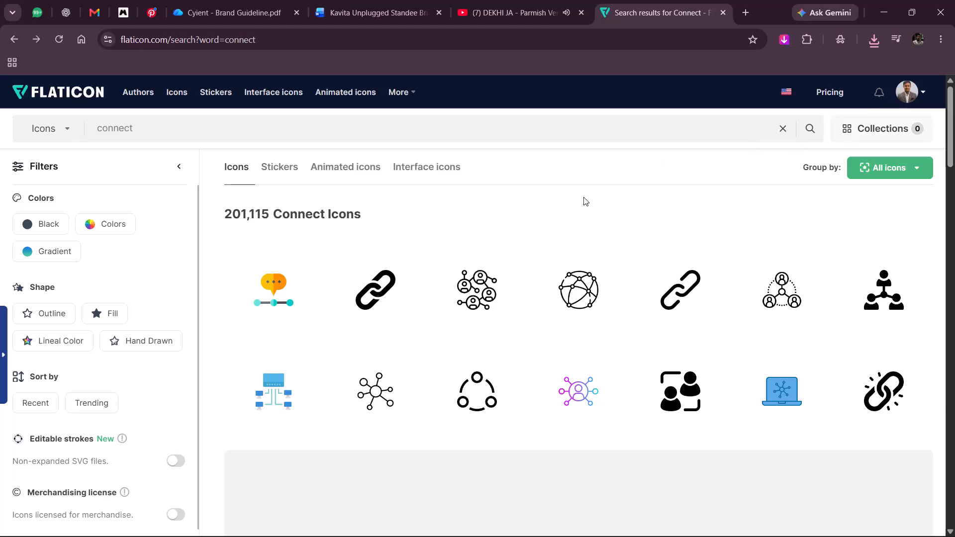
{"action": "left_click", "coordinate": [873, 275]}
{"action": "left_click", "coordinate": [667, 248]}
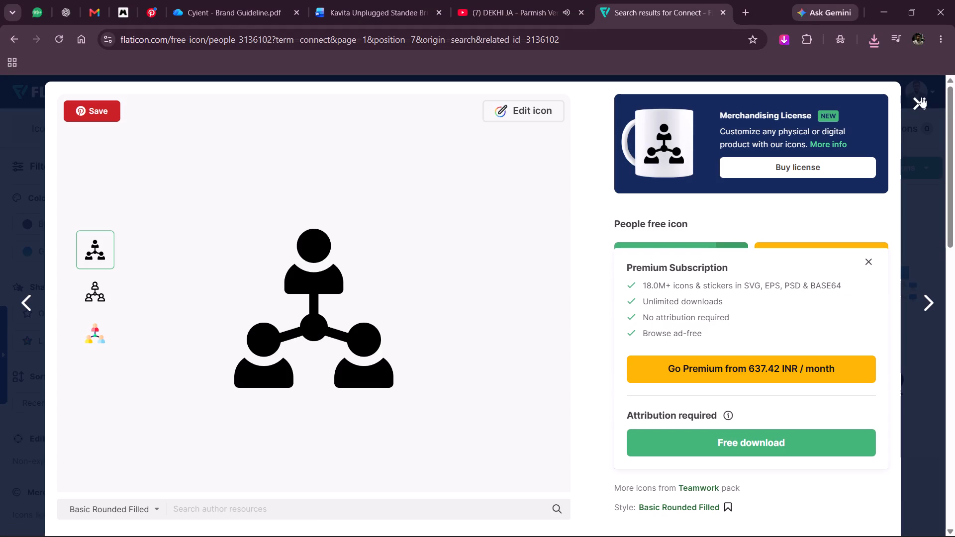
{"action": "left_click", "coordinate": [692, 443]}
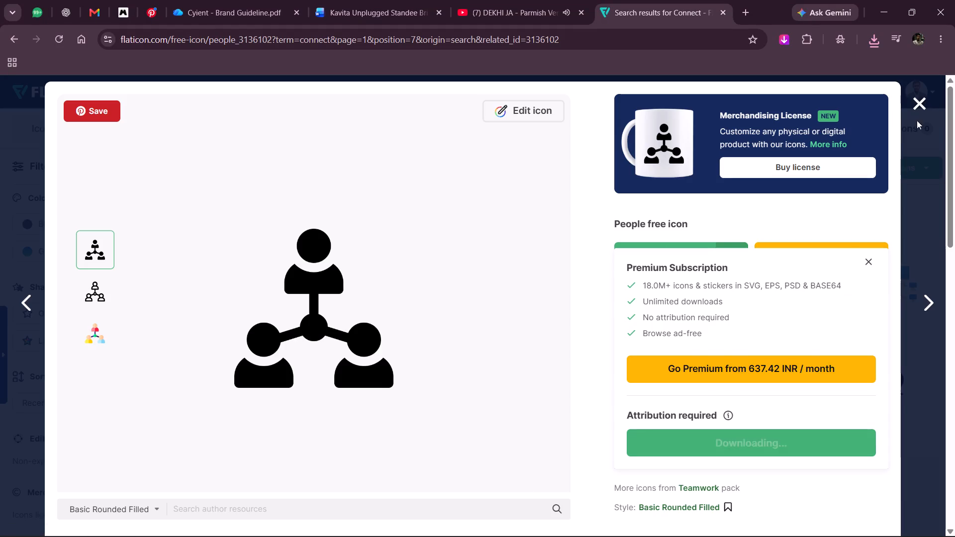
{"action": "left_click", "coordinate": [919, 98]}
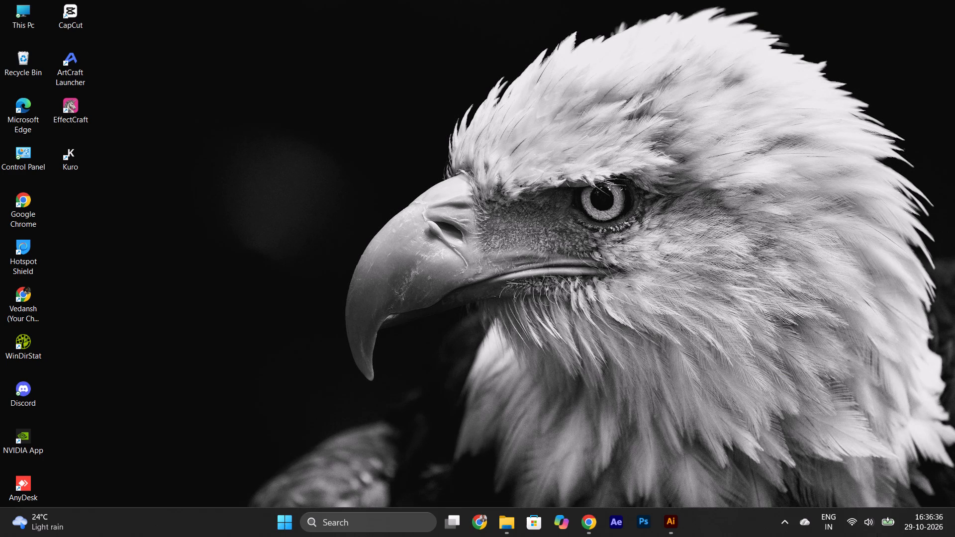
Clear all Windows notifications.
{"action": "left_click", "coordinate": [914, 523]}
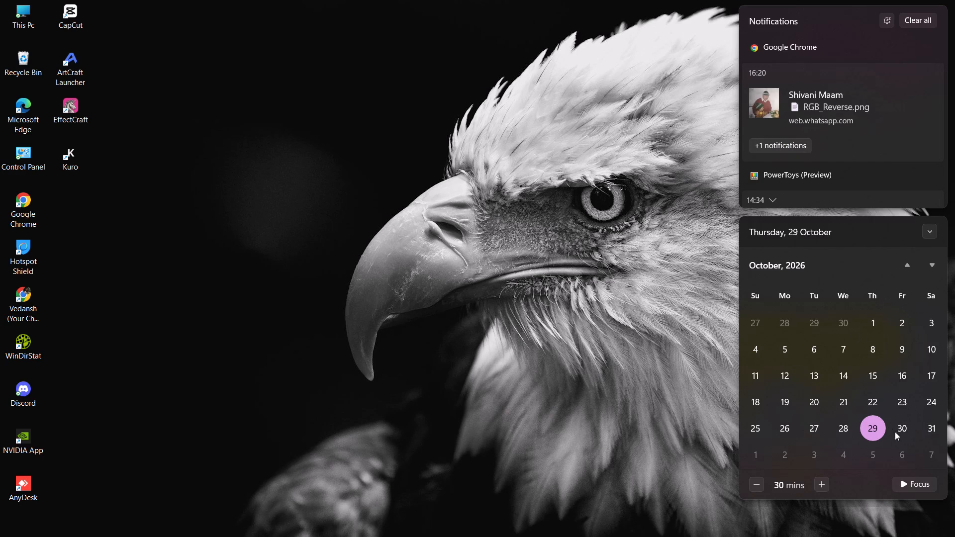
{"action": "left_click", "coordinate": [923, 19]}
{"action": "left_click", "coordinate": [921, 18]}
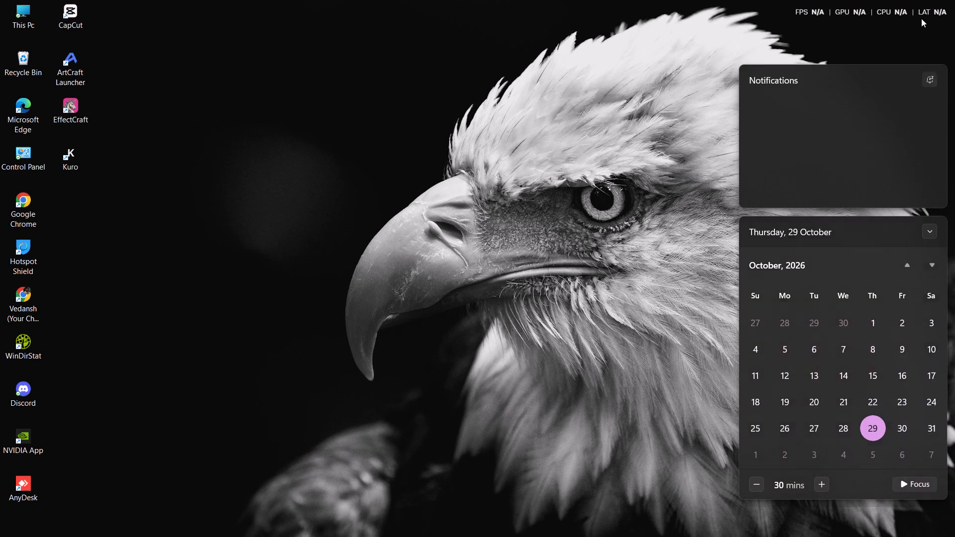
{"action": "left_click", "coordinate": [921, 18]}
Check Chrome's recent downloads, and download the solid black three-person network icon from Flaticon as a free 512px PNG.
{"action": "left_click", "coordinate": [595, 520]}
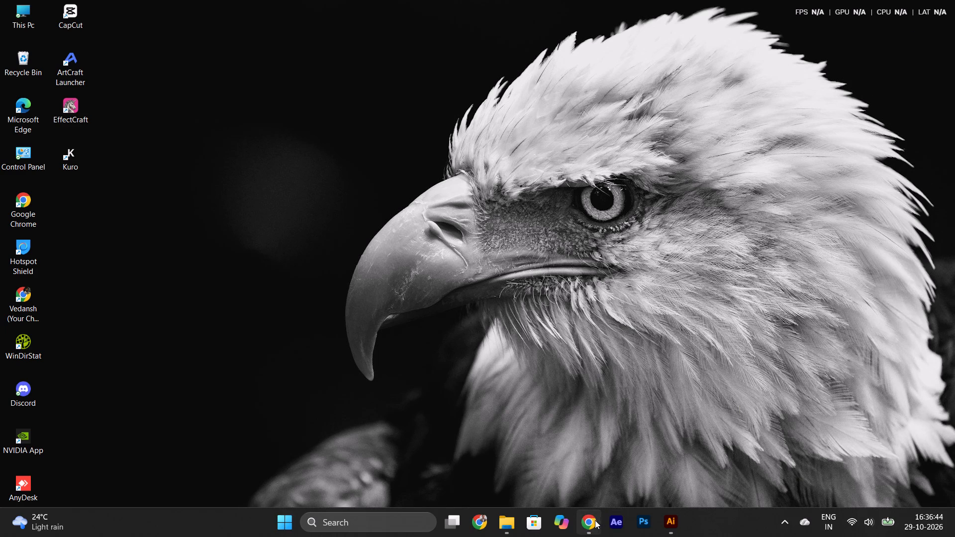
{"action": "left_click", "coordinate": [879, 35]}
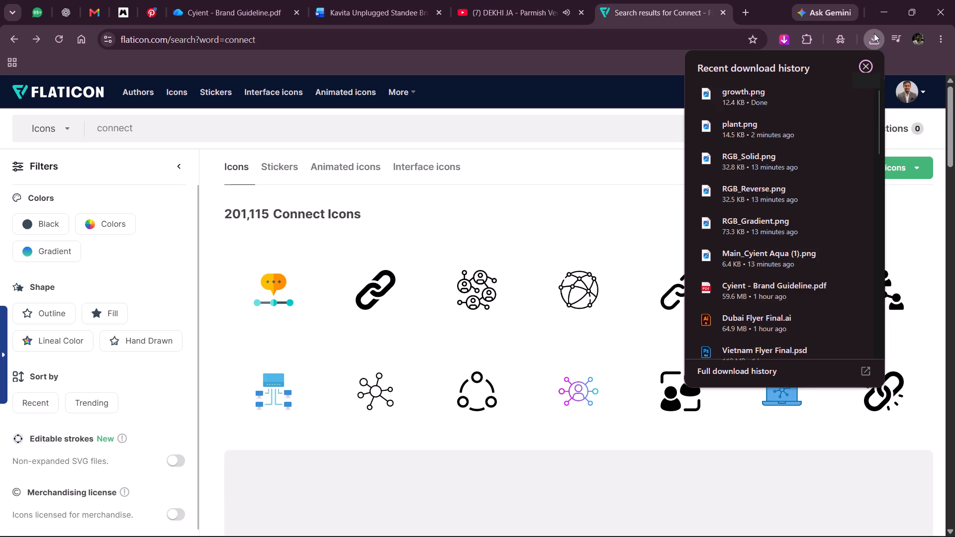
{"action": "left_click", "coordinate": [898, 281]}
{"action": "left_click", "coordinate": [661, 254]}
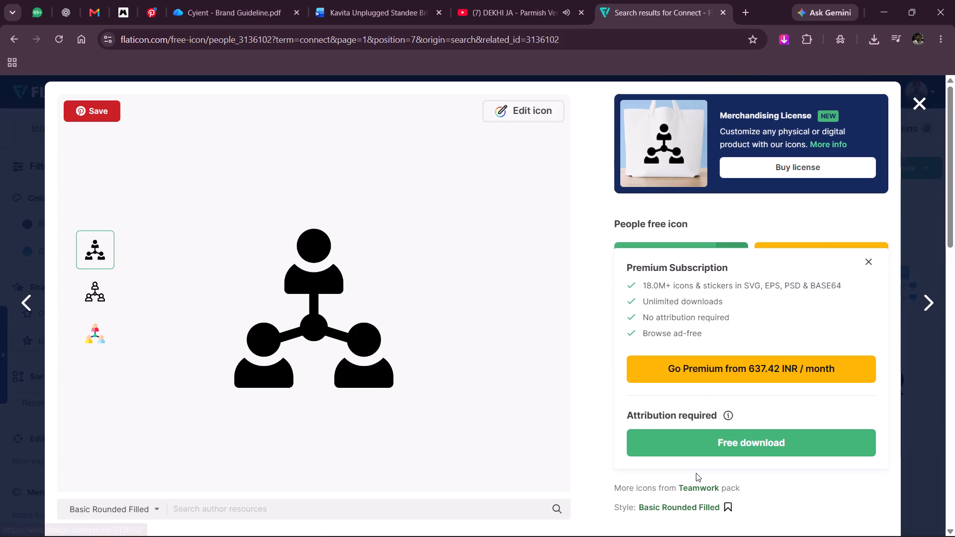
{"action": "left_click", "coordinate": [672, 437]}
{"action": "left_click", "coordinate": [923, 108]}
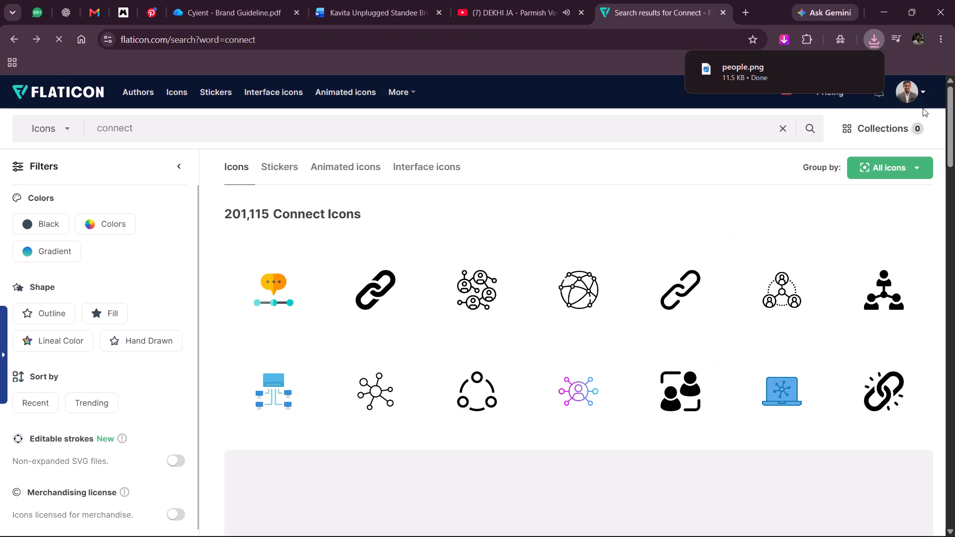
{"action": "left_click", "coordinate": [894, 68]}
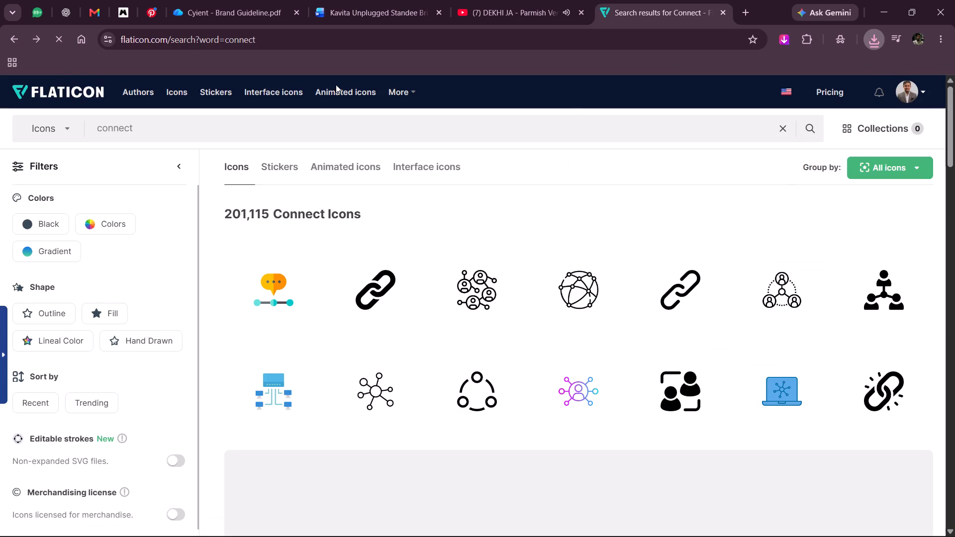
Review the reference standee in the Kavita Unplugged Standee Brief and the execution examples in the Cyient brand guideline.
{"action": "left_click", "coordinate": [307, 0]}
{"action": "left_click", "coordinate": [324, 0]}
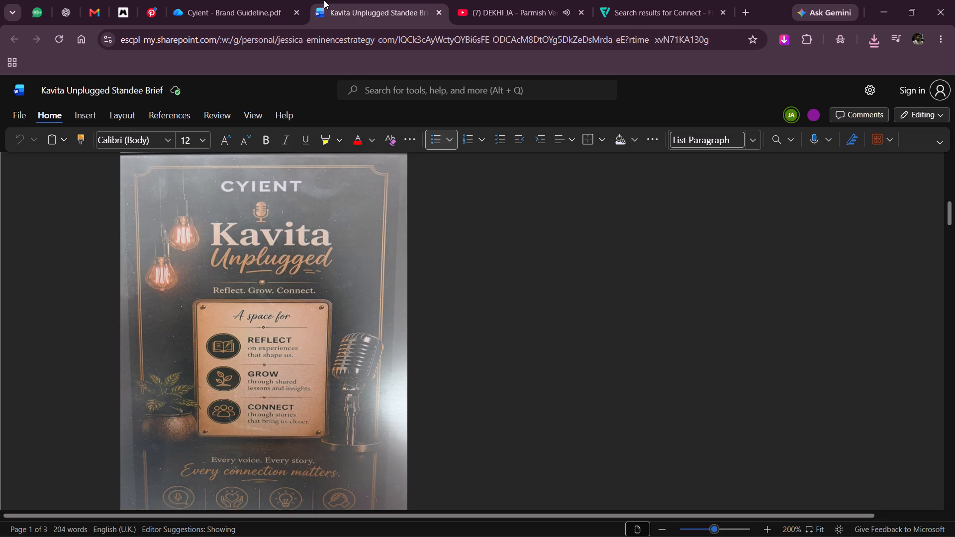
{"action": "scroll", "coordinate": [364, 315], "scroll_direction": "down", "scroll_amount": 1}
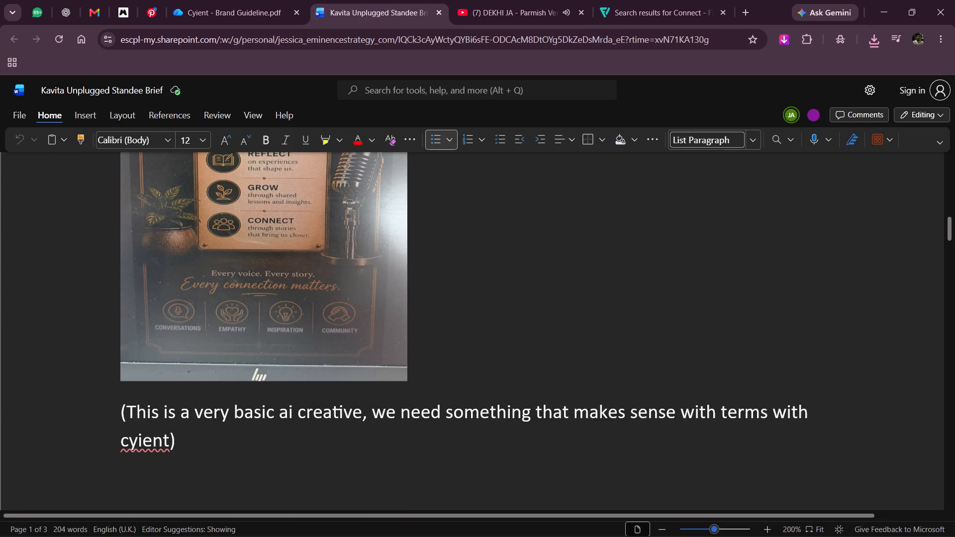
{"action": "scroll", "coordinate": [443, 314], "scroll_direction": "up", "scroll_amount": 1}
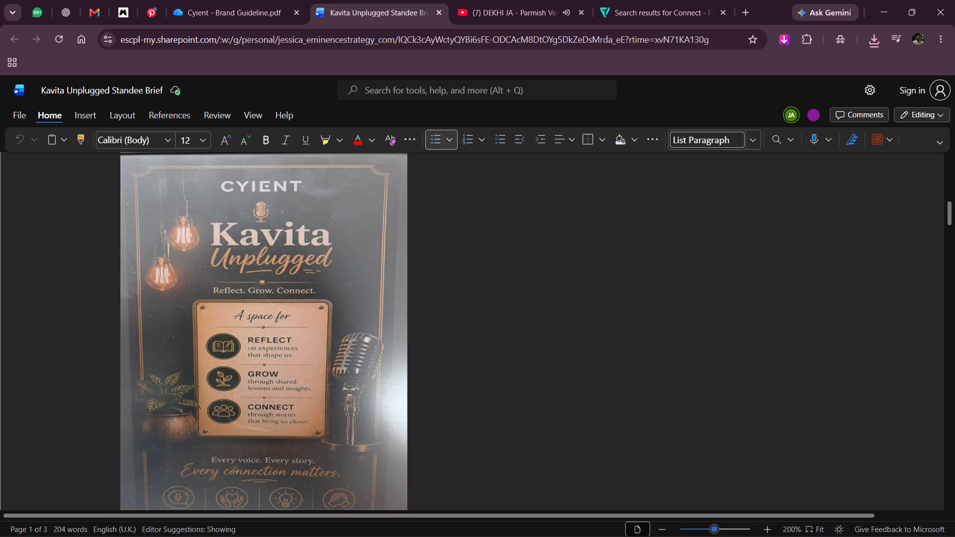
{"action": "left_click", "coordinate": [885, 7]}
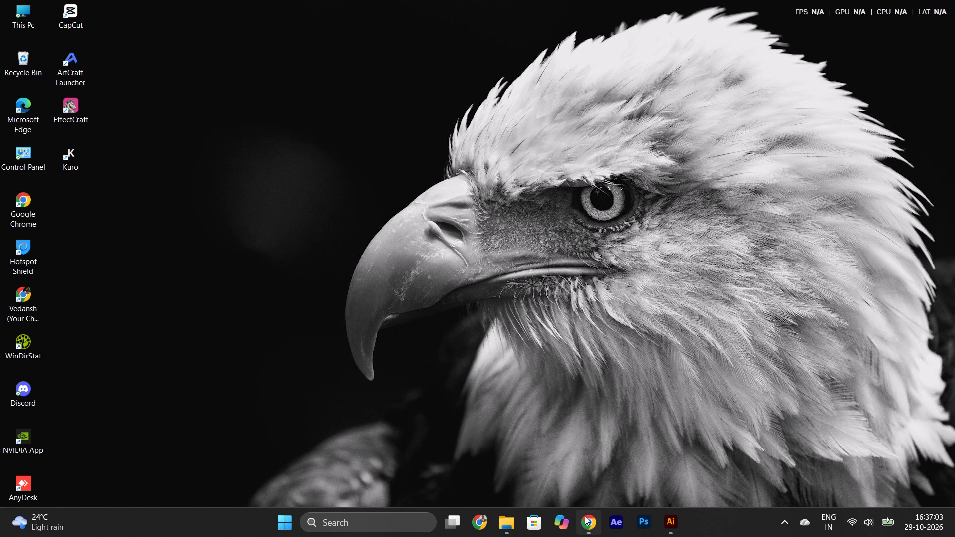
{"action": "left_click", "coordinate": [585, 516]}
{"action": "left_click", "coordinate": [225, 11]}
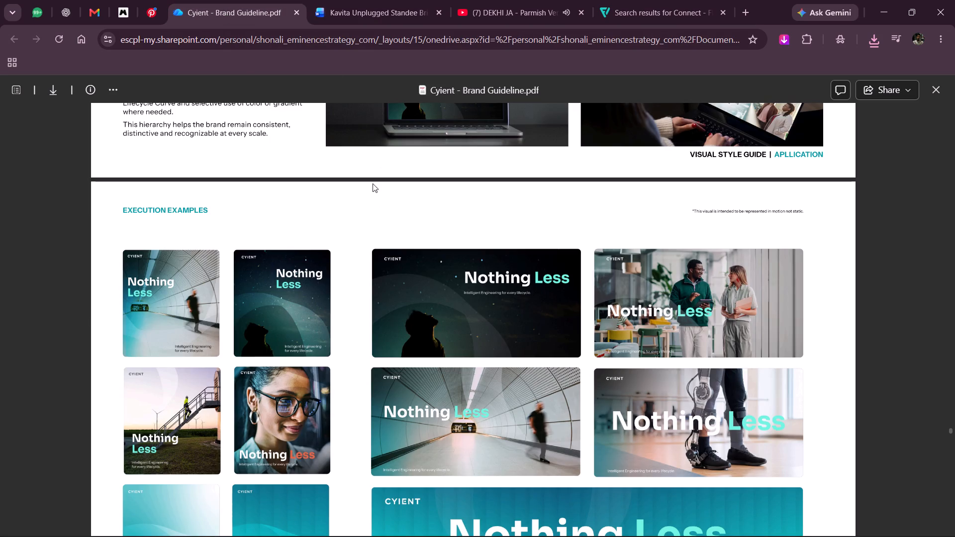
{"action": "left_click", "coordinate": [307, 0]}
{"action": "left_click", "coordinate": [336, 0]}
{"action": "scroll", "coordinate": [457, 223], "scroll_direction": "down", "scroll_amount": 4, "text": "ctrl"}
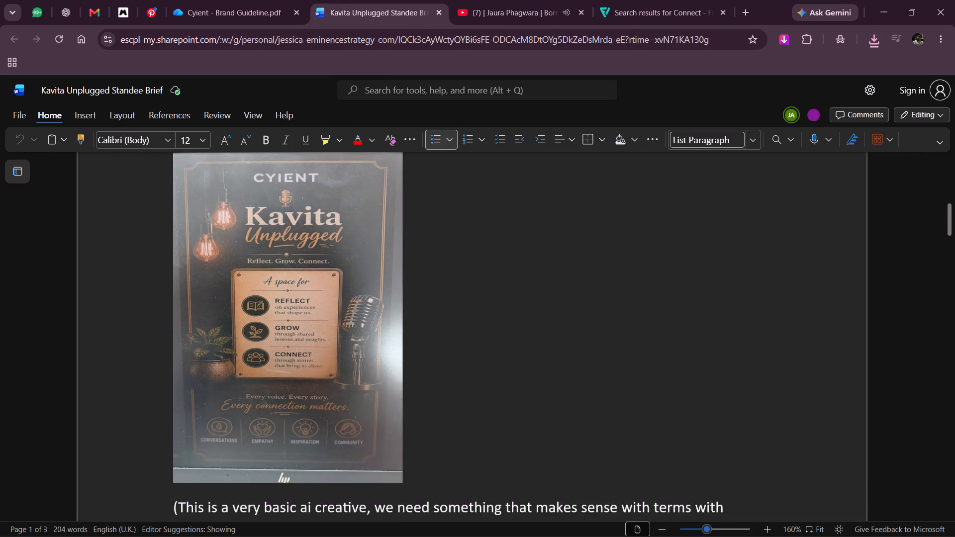
Read the Kavita Unplugged Standee Brief, from the client's requirements through the text, icon pointers and QR call to action.
{"action": "scroll", "coordinate": [457, 240], "scroll_direction": "up", "scroll_amount": 2}
{"action": "scroll", "coordinate": [457, 240], "scroll_direction": "down", "scroll_amount": 6, "text": "ctrl"}
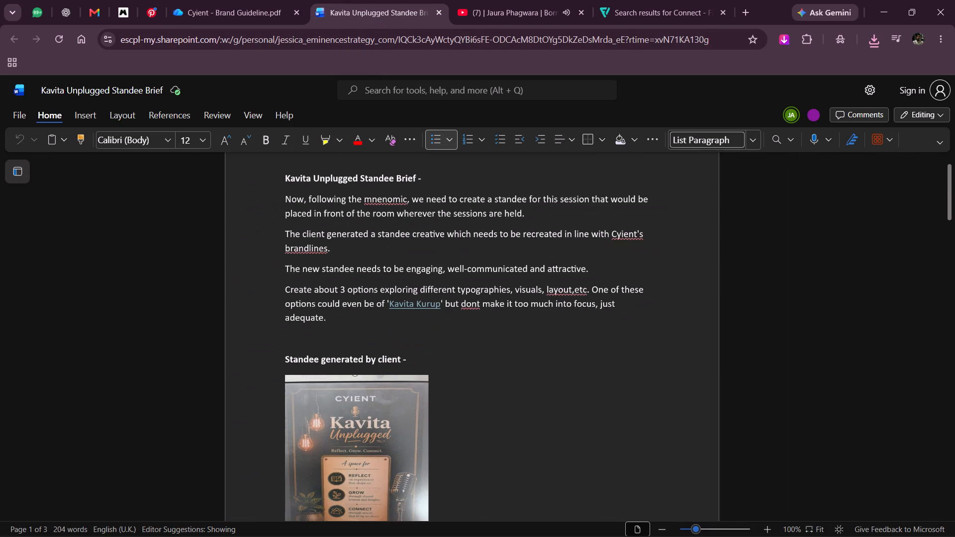
{"action": "scroll", "coordinate": [457, 240], "scroll_direction": "down", "scroll_amount": 1}
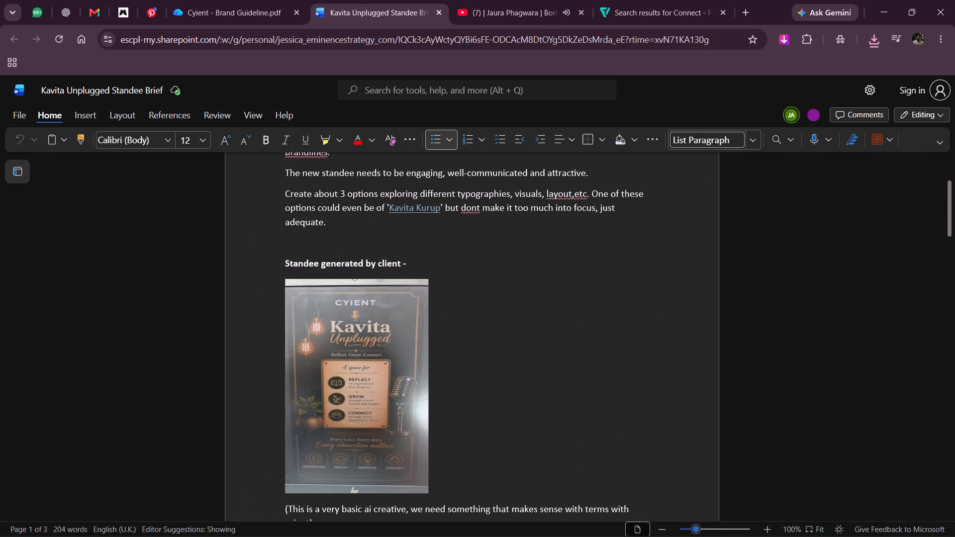
{"action": "scroll", "coordinate": [457, 240], "scroll_direction": "down", "scroll_amount": 3}
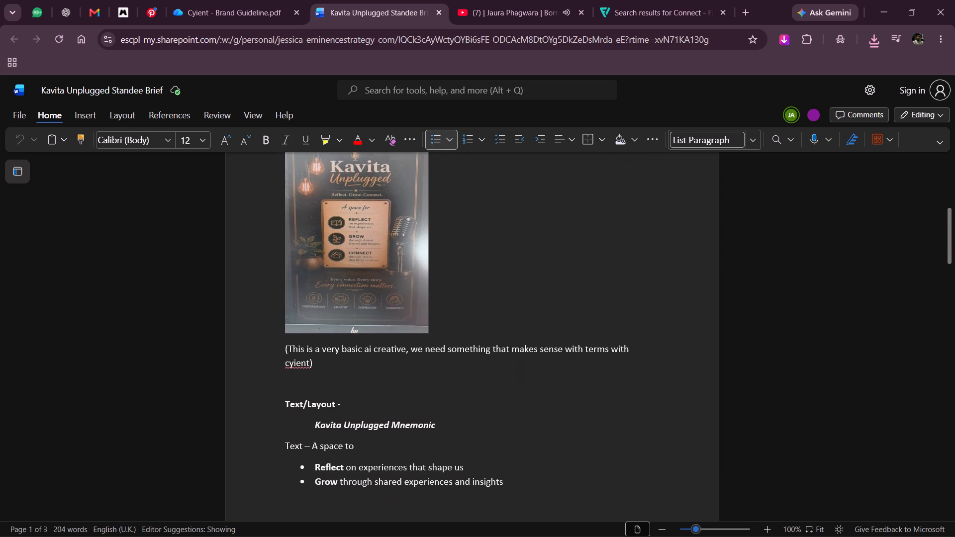
{"action": "scroll", "coordinate": [457, 240], "scroll_direction": "down", "scroll_amount": 3}
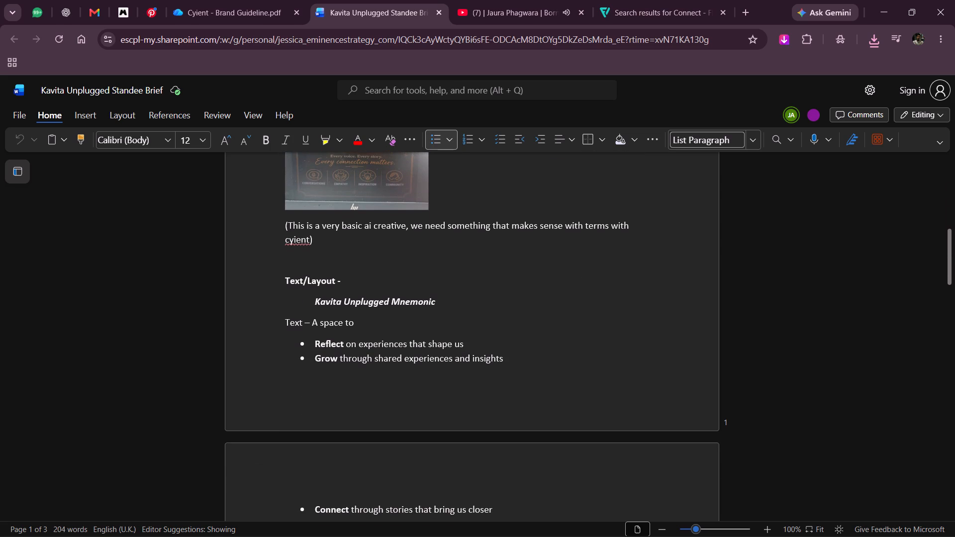
{"action": "scroll", "coordinate": [546, 303], "scroll_direction": "down", "scroll_amount": 2}
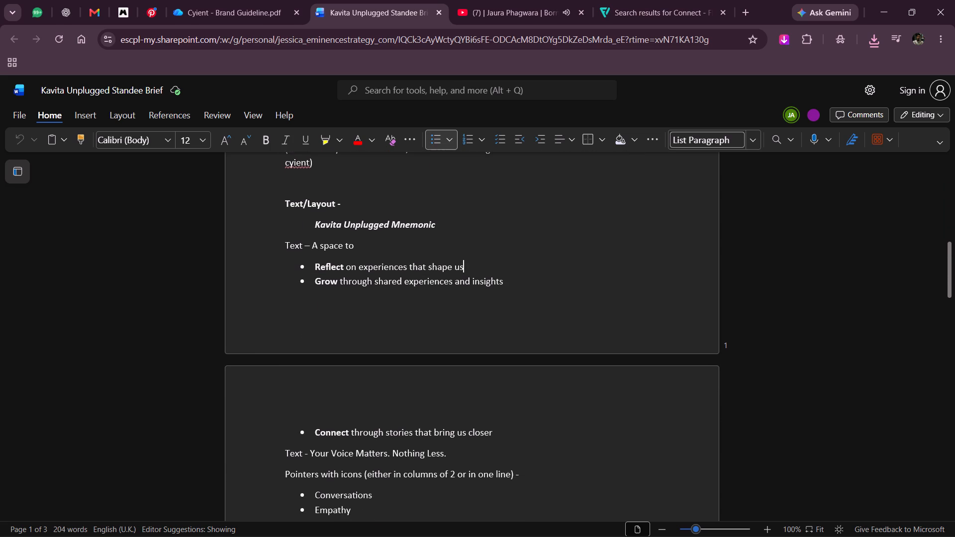
{"action": "scroll", "coordinate": [546, 303], "scroll_direction": "down", "scroll_amount": 2}
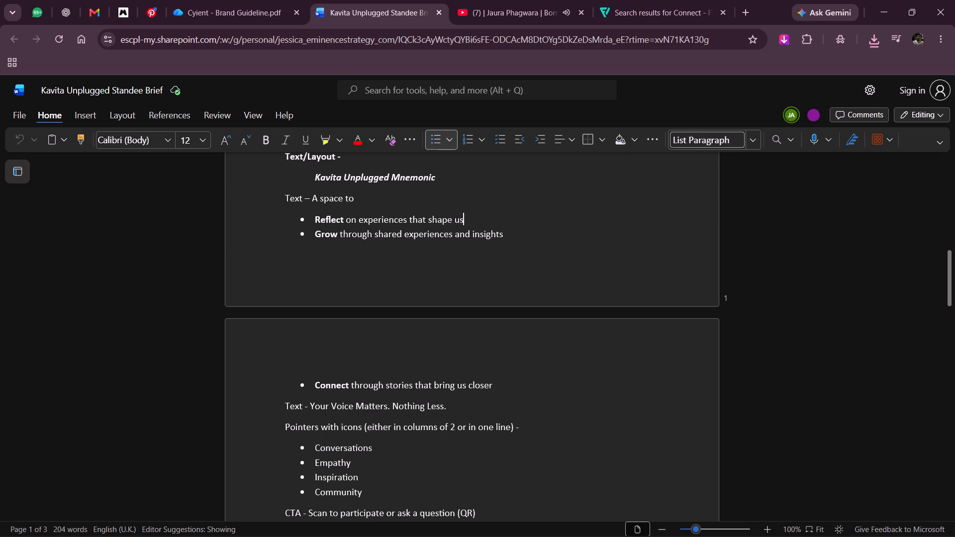
{"action": "scroll", "coordinate": [546, 303], "scroll_direction": "down", "scroll_amount": 1}
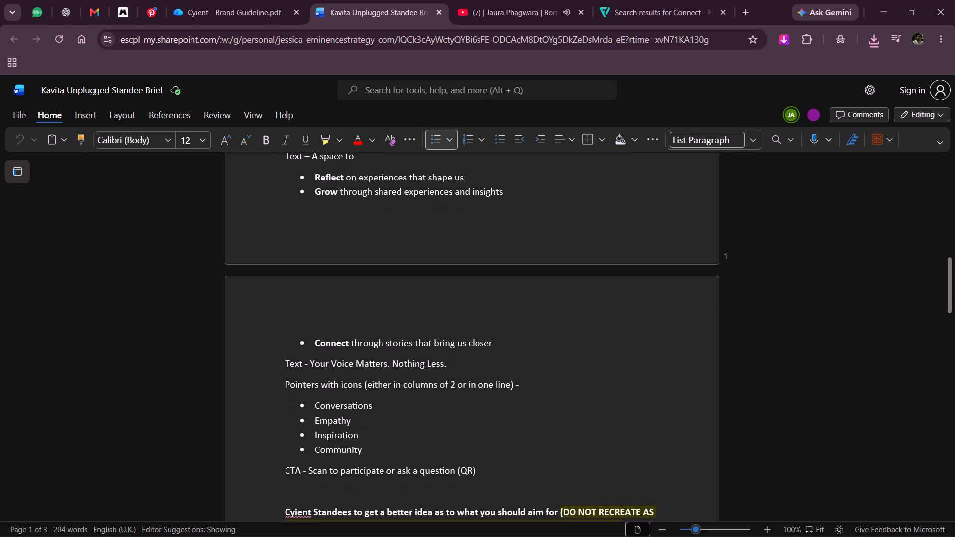
Switch to Illustrator and inspect the standee layout and the font settings of the "Kavita" headline.
{"action": "key", "text": "alt+Tab"}
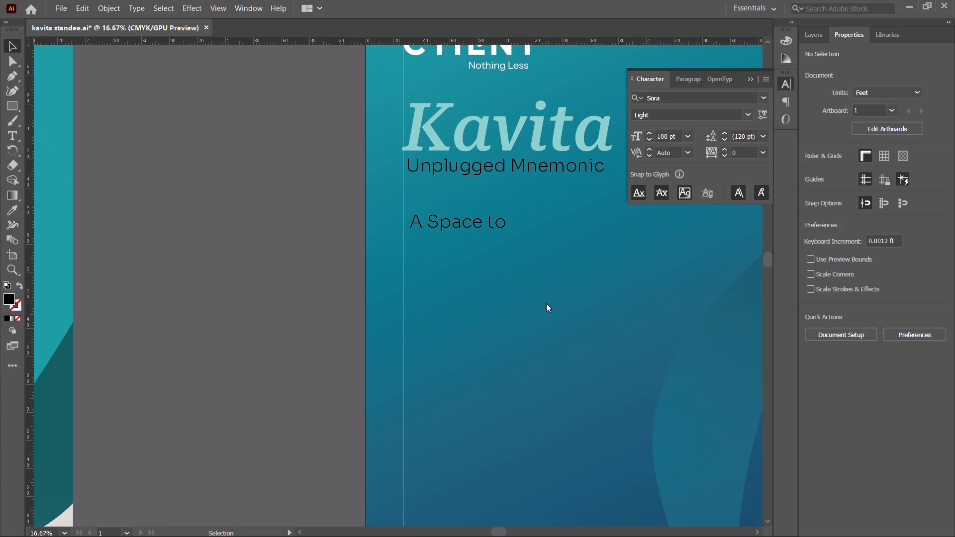
{"action": "scroll", "coordinate": [516, 295], "scroll_direction": "down", "scroll_amount": 2, "text": "alt"}
{"action": "key", "text": "space"}
{"action": "key", "text": "space"}
{"action": "key", "text": "space"}
{"action": "key", "text": "space"}
{"action": "key", "text": "space"}
{"action": "key", "text": "space"}
{"action": "left_click_drag", "start_coordinate": [501, 297], "coordinate": [448, 291]}
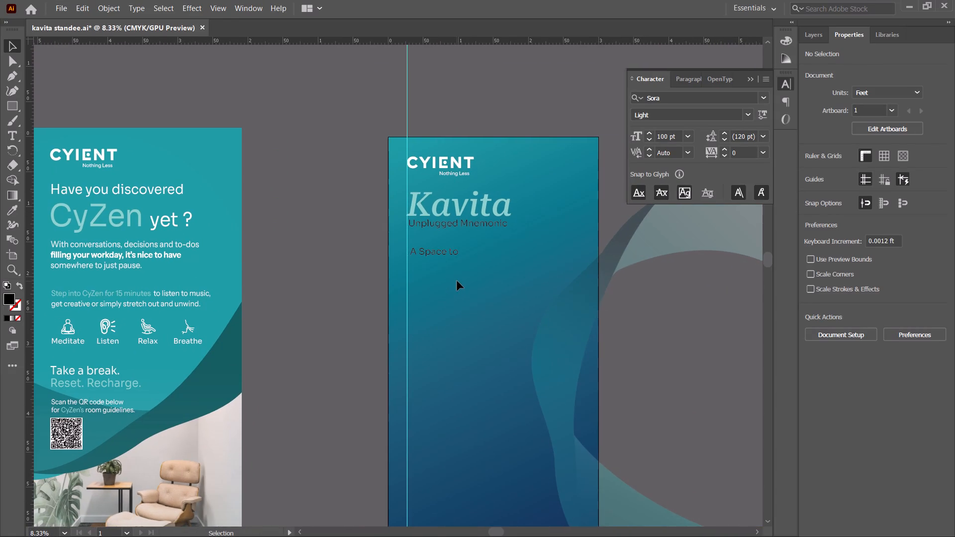
{"action": "scroll", "coordinate": [457, 281], "scroll_direction": "up", "scroll_amount": 2, "text": "alt"}
{"action": "key", "text": "space"}
{"action": "left_click_drag", "start_coordinate": [497, 277], "coordinate": [473, 275]}
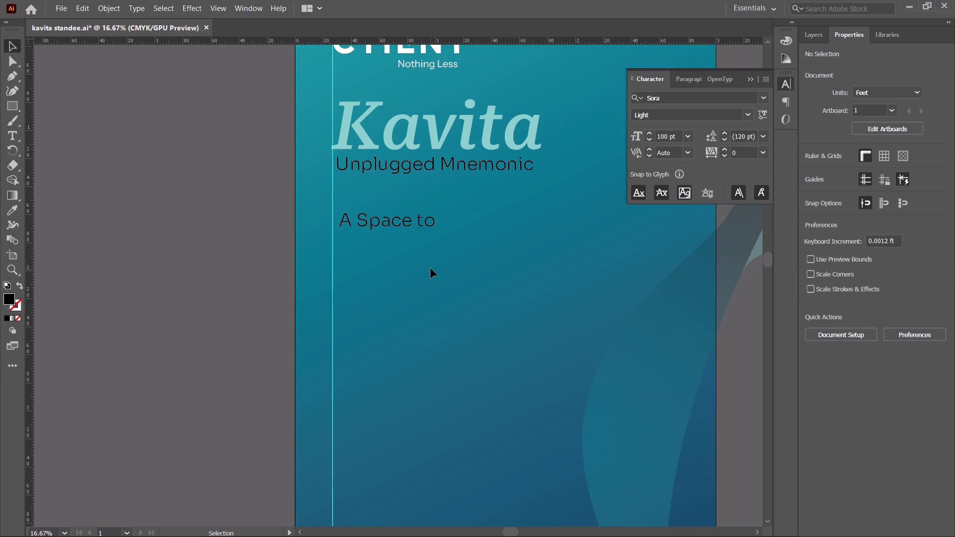
{"action": "key", "text": "space"}
{"action": "key", "text": "space"}
{"action": "key", "text": "space"}
{"action": "key", "text": "space"}
{"action": "key", "text": "space"}
{"action": "key", "text": "space"}
{"action": "key", "text": "space"}
{"action": "key", "text": "space"}
{"action": "key", "text": "space"}
{"action": "key", "text": "space"}
{"action": "key", "text": "space"}
{"action": "key", "text": "space"}
{"action": "left_click_drag", "start_coordinate": [431, 268], "coordinate": [373, 280]}
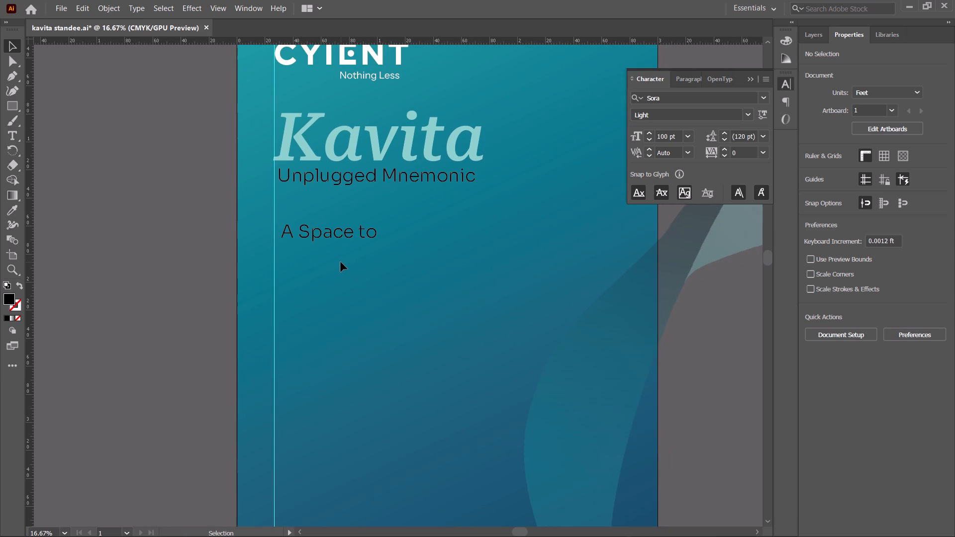
{"action": "left_click", "coordinate": [393, 138]}
{"action": "left_click", "coordinate": [496, 373]}
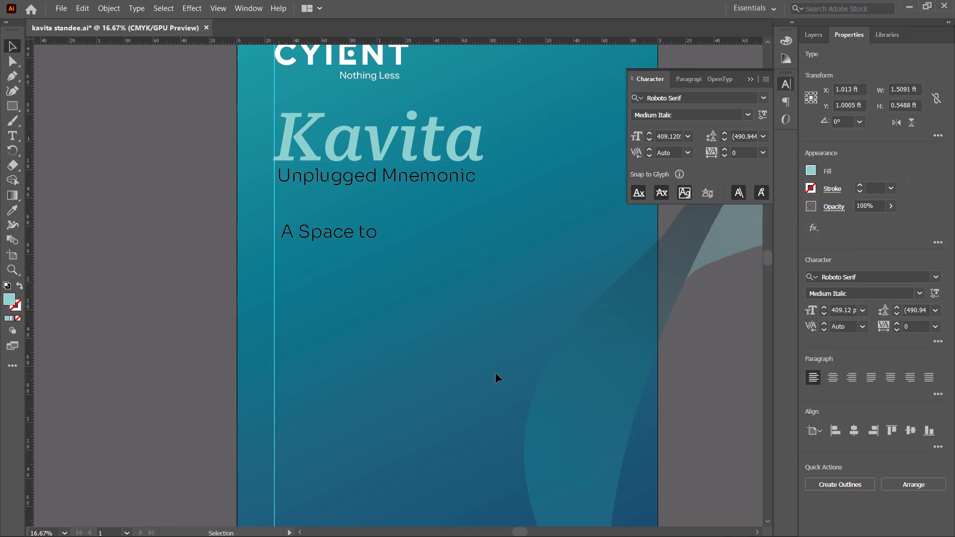
Switch to the Cyient brand guideline in Chrome and examine the Pairing in Practice page for the type hierarchy.
{"action": "key", "text": "alt+Tab"}
{"action": "left_click", "coordinate": [285, 0]}
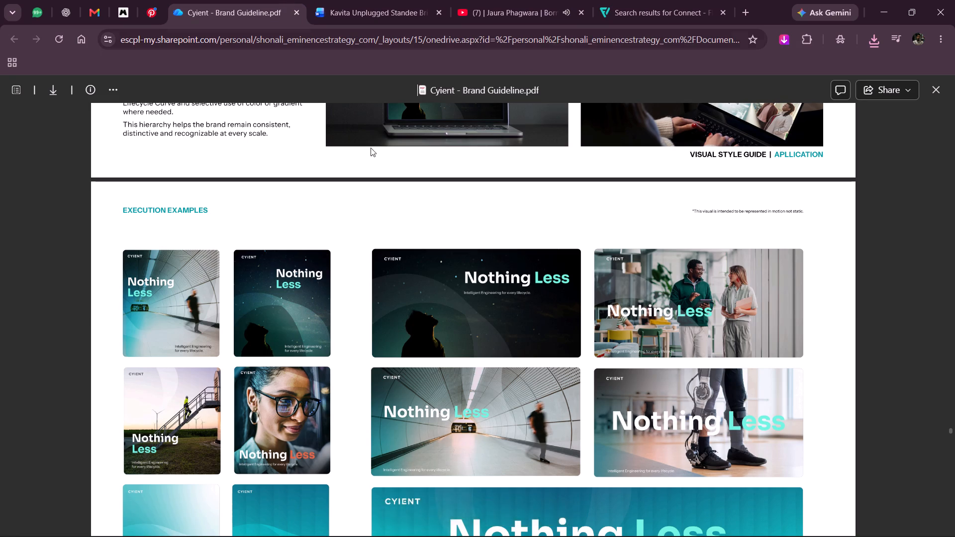
{"action": "scroll", "coordinate": [373, 267], "scroll_direction": "up", "scroll_amount": 6}
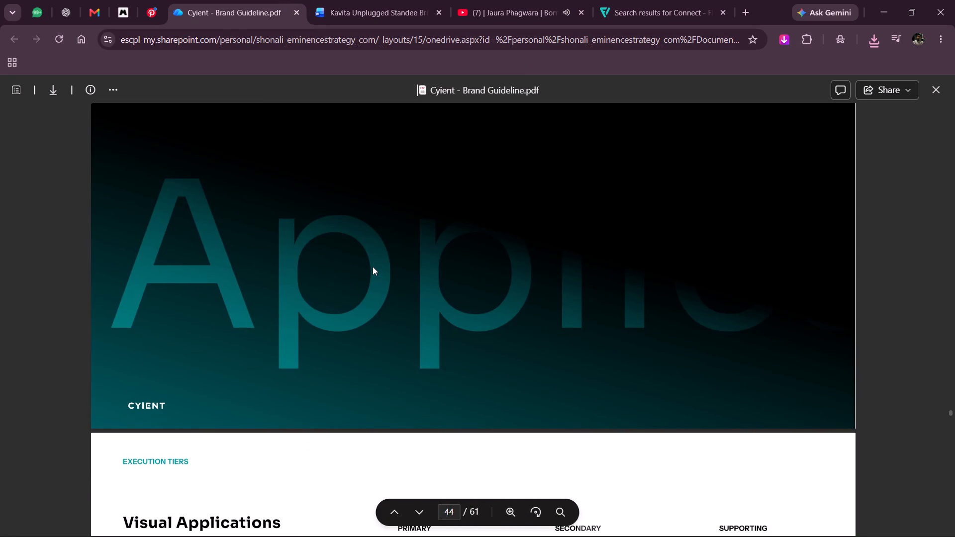
{"action": "scroll", "coordinate": [373, 267], "scroll_direction": "up", "scroll_amount": 12}
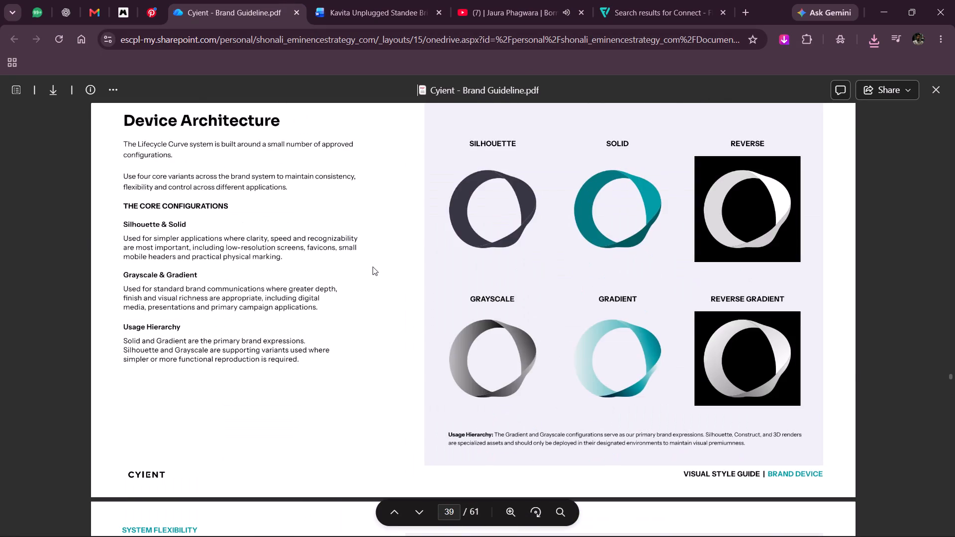
{"action": "scroll", "coordinate": [373, 267], "scroll_direction": "up", "scroll_amount": 14}
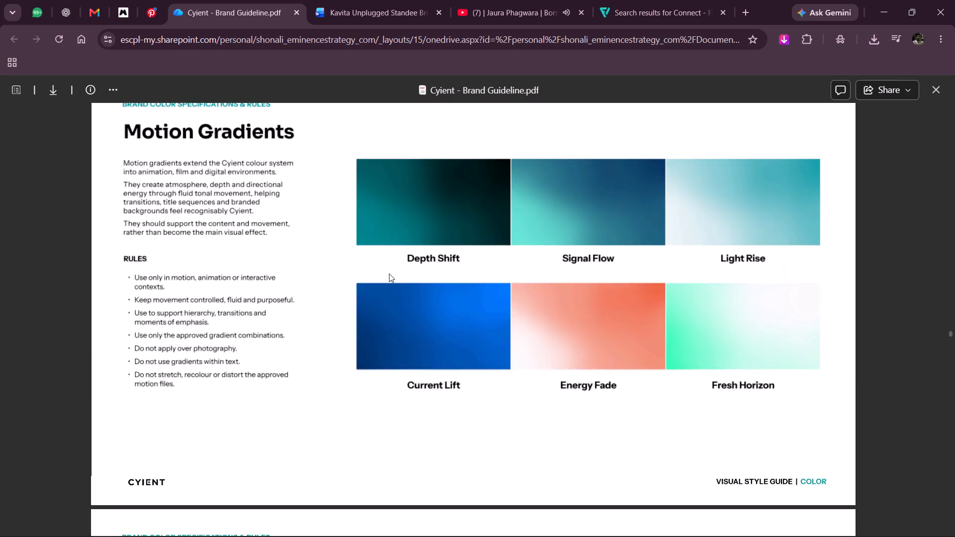
{"action": "scroll", "coordinate": [389, 273], "scroll_direction": "up", "scroll_amount": 16}
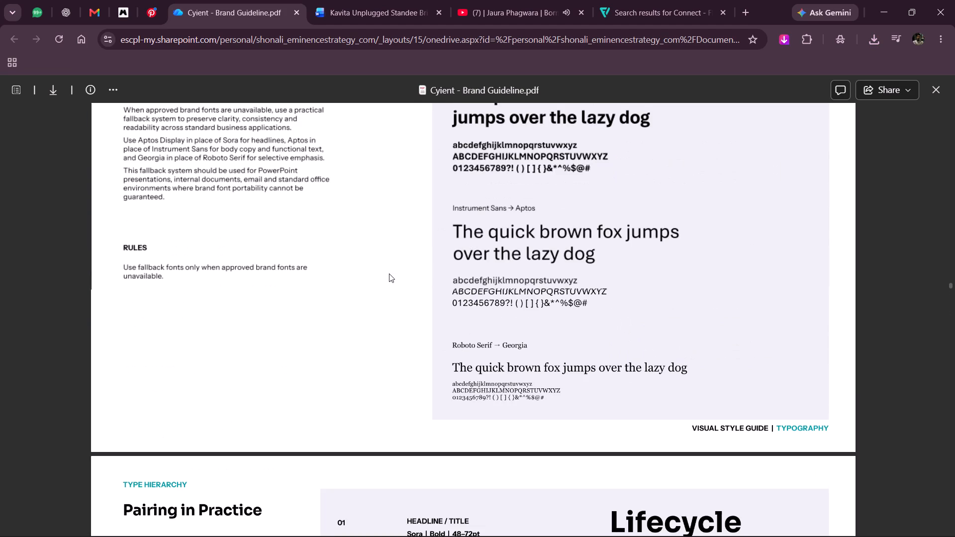
{"action": "scroll", "coordinate": [389, 273], "scroll_direction": "up", "scroll_amount": 1}
{"action": "scroll", "coordinate": [389, 273], "scroll_direction": "down", "scroll_amount": 1}
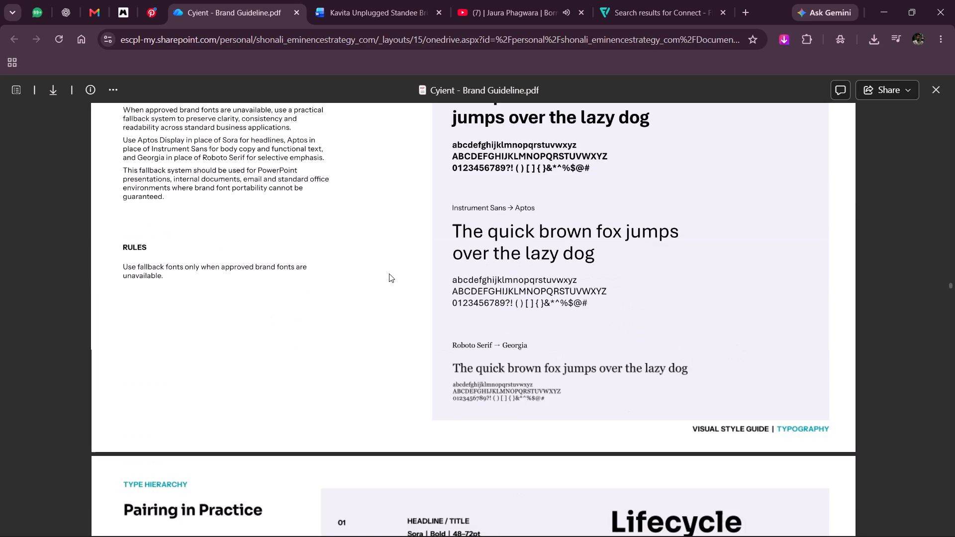
{"action": "scroll", "coordinate": [389, 273], "scroll_direction": "down", "scroll_amount": 2}
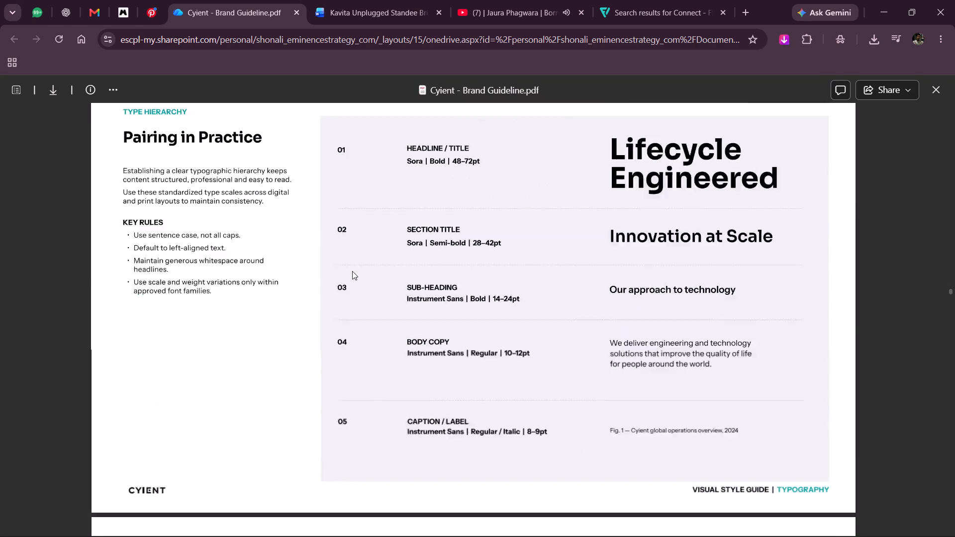
{"action": "scroll", "coordinate": [352, 271], "scroll_direction": "down", "scroll_amount": 1}
{"action": "scroll", "coordinate": [352, 271], "scroll_direction": "up", "scroll_amount": 1}
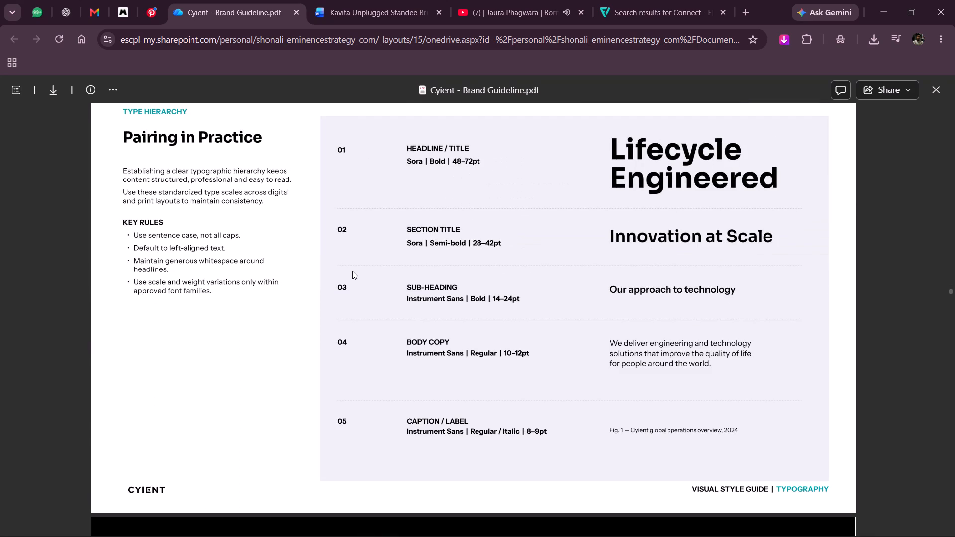
Examine the guideline's Font Pairing, Primary Typefaces and Brand Font pages for the approved typefaces and their uses.
{"action": "scroll", "coordinate": [355, 267], "scroll_direction": "up", "scroll_amount": 1}
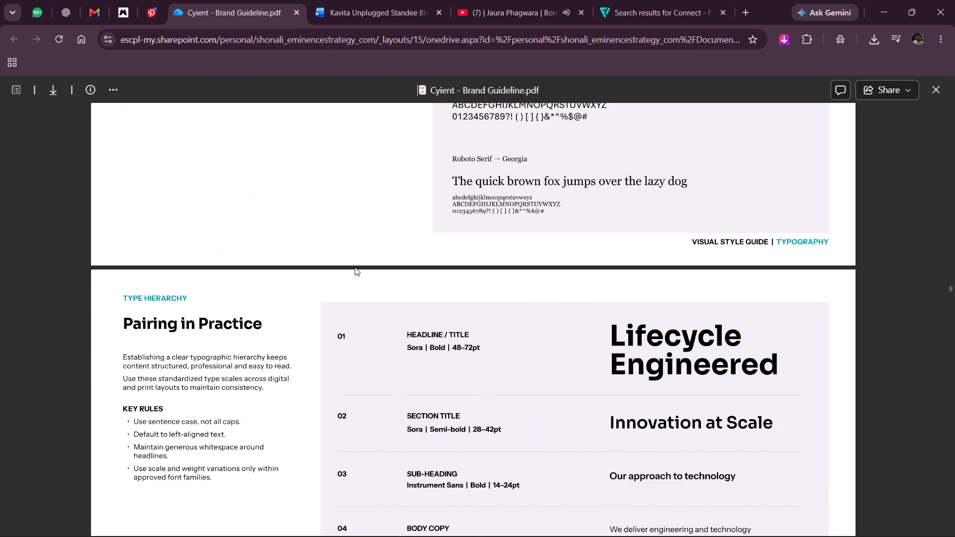
{"action": "scroll", "coordinate": [355, 267], "scroll_direction": "up", "scroll_amount": 4}
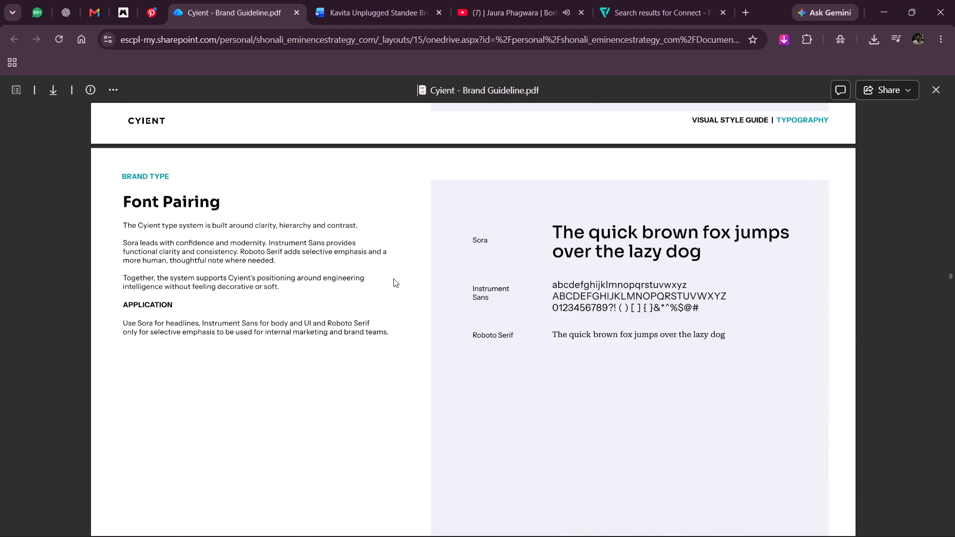
{"action": "scroll", "coordinate": [399, 280], "scroll_direction": "up", "scroll_amount": 2}
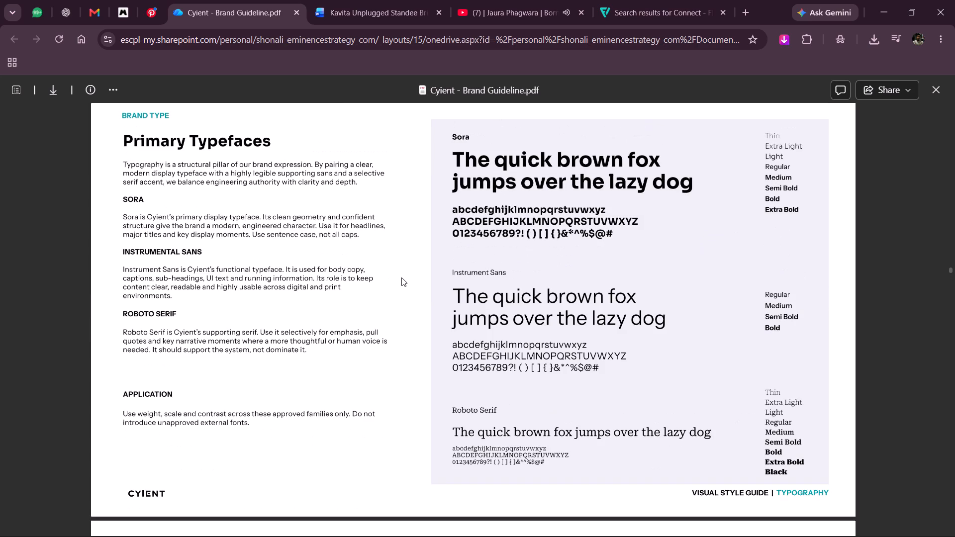
{"action": "scroll", "coordinate": [401, 277], "scroll_direction": "up", "scroll_amount": 2}
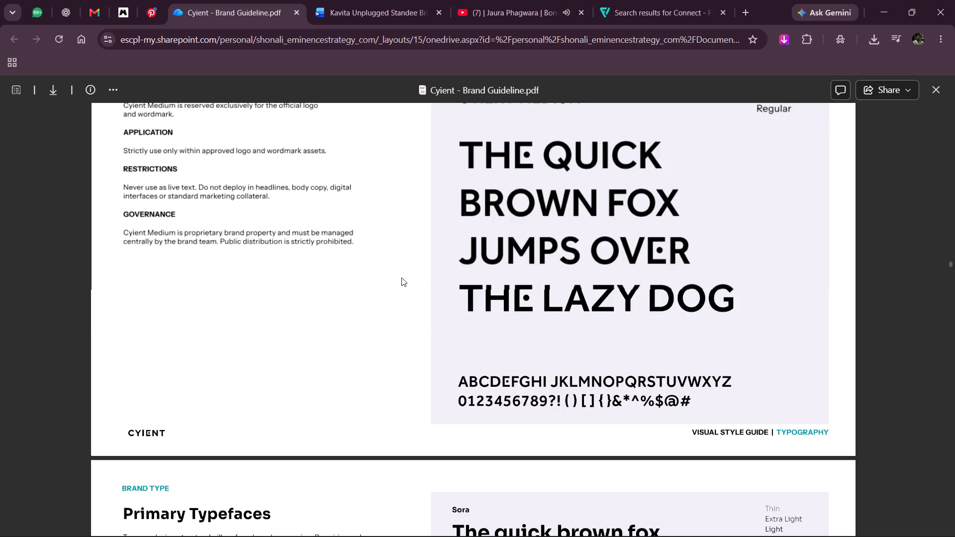
{"action": "scroll", "coordinate": [401, 277], "scroll_direction": "up", "scroll_amount": 1}
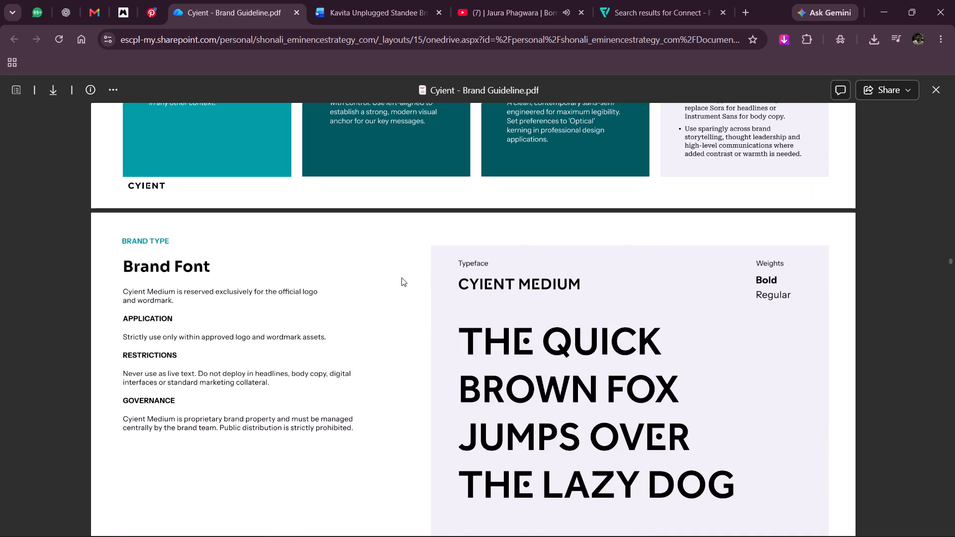
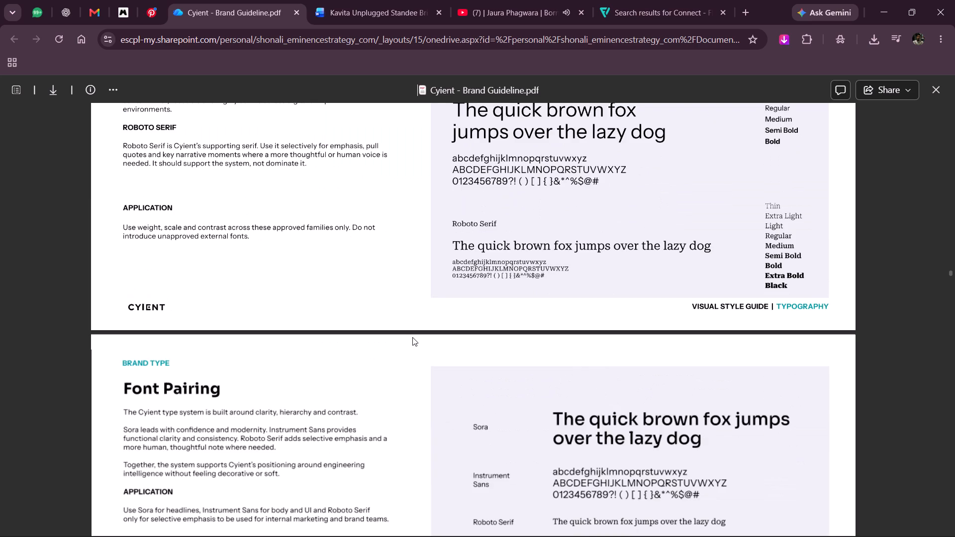
{"action": "scroll", "coordinate": [412, 337], "scroll_direction": "up", "scroll_amount": 1}
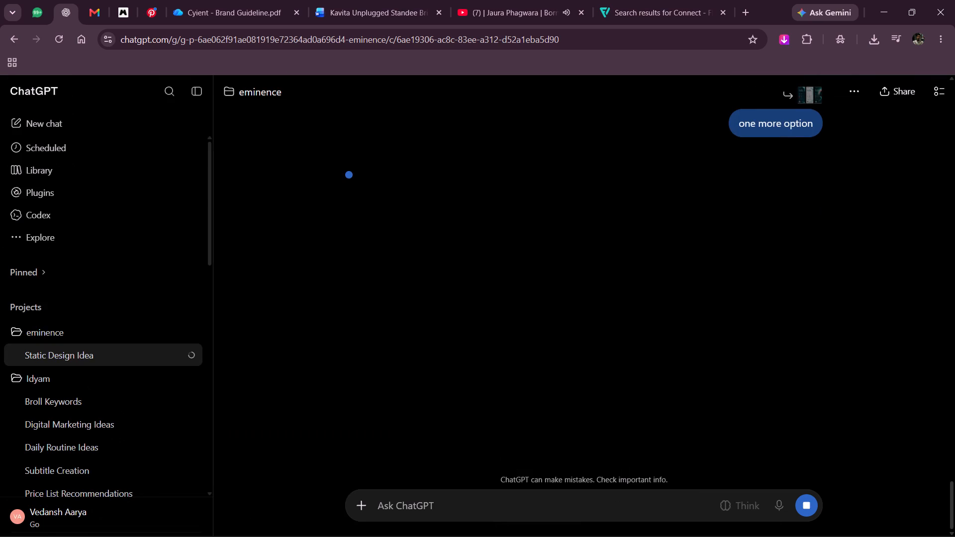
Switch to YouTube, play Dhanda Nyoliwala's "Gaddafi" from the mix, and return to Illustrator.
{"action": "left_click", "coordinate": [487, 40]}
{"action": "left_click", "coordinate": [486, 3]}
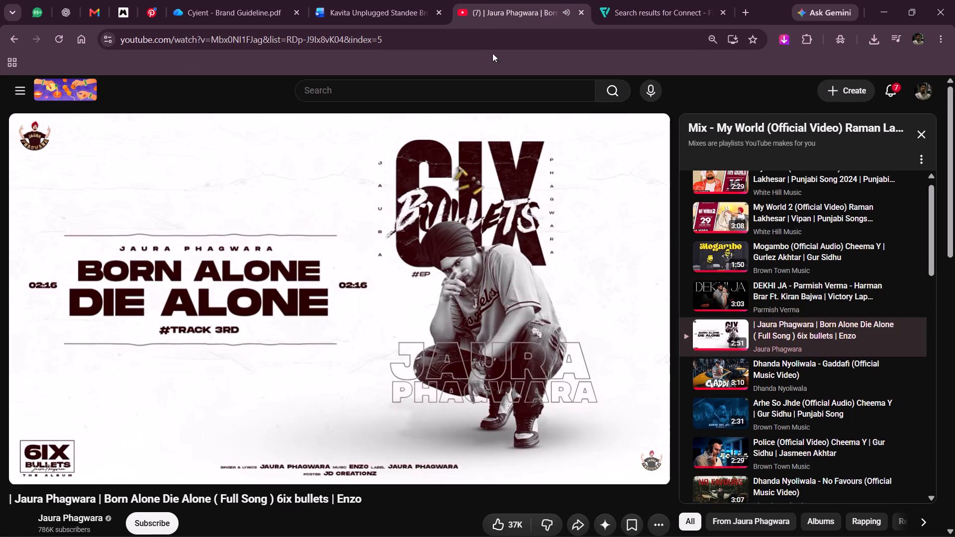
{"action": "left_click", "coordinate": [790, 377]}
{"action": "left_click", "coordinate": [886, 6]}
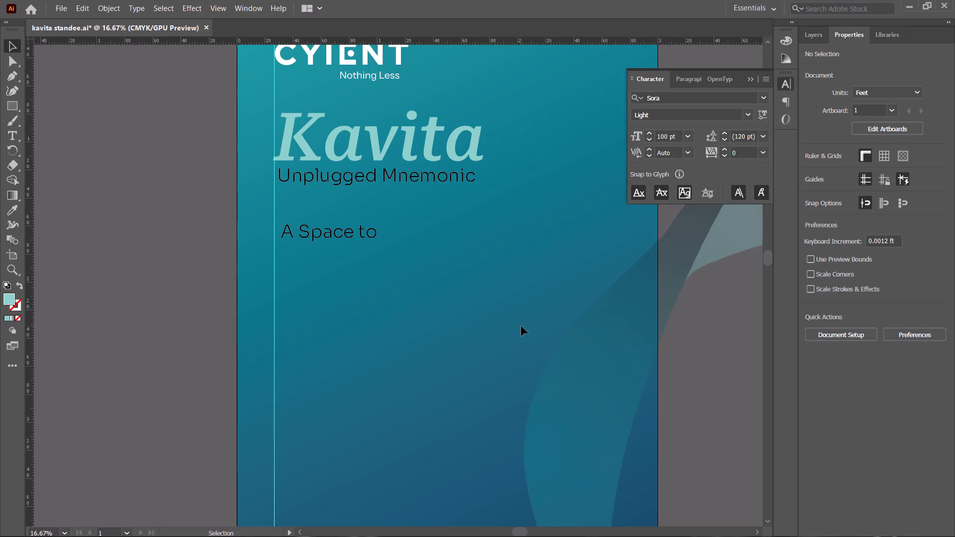
Change the "Kavita" headline's font style to Roboto Serif Medium.
{"action": "scroll", "coordinate": [521, 326], "scroll_direction": "down", "scroll_amount": 1, "text": "alt"}
{"action": "scroll", "coordinate": [371, 277], "scroll_direction": "up", "scroll_amount": 1, "text": "alt"}
{"action": "left_click", "coordinate": [429, 152]}
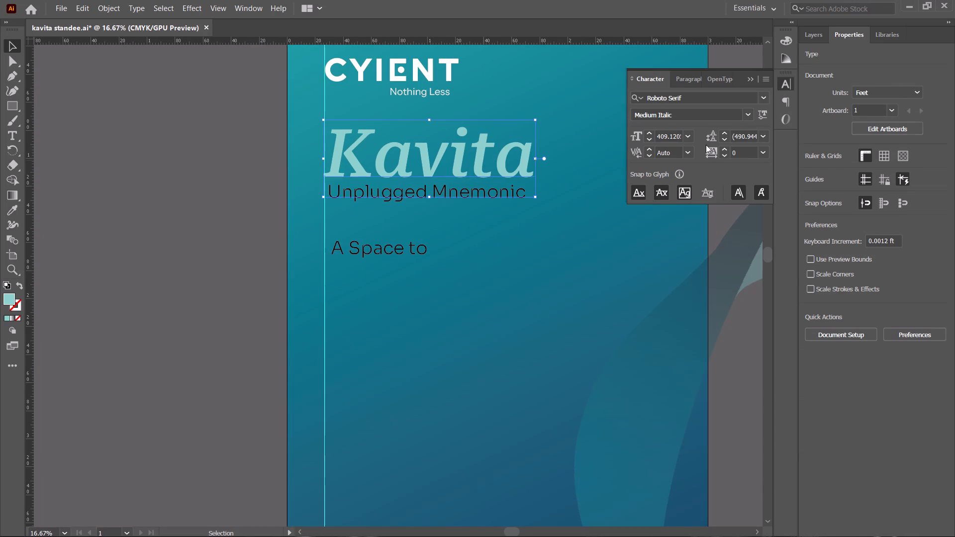
{"action": "left_click", "coordinate": [750, 116]}
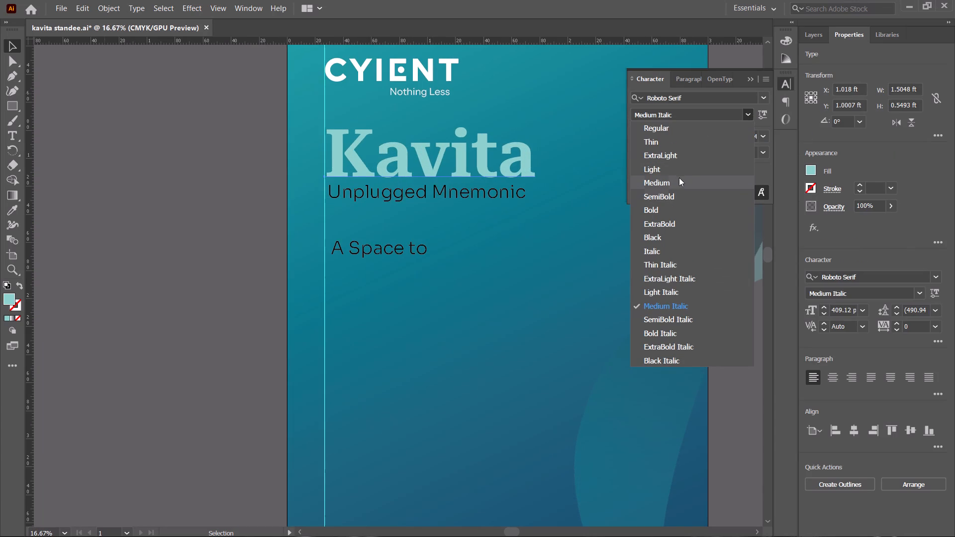
{"action": "left_click", "coordinate": [678, 188]}
{"action": "left_click", "coordinate": [503, 293]}
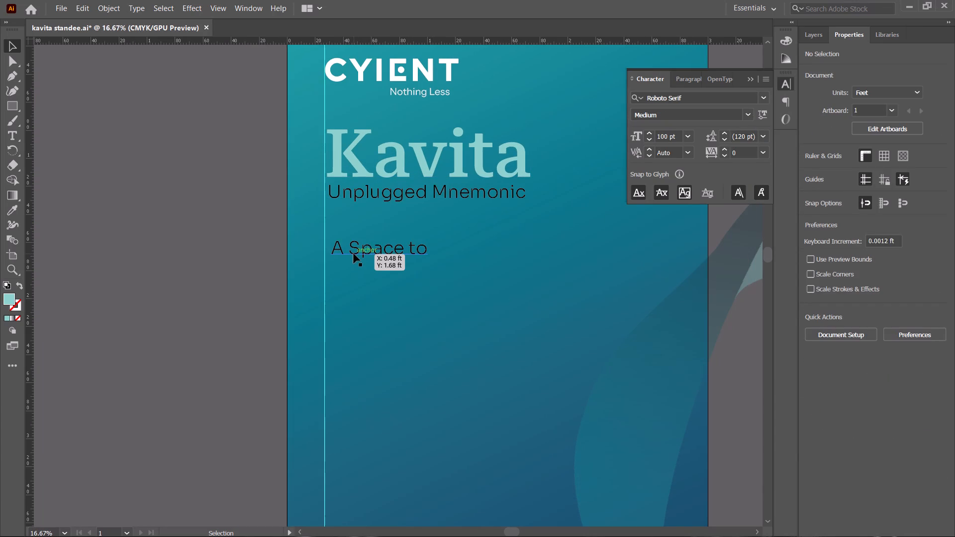
Switch to the standee brief in Chrome and copy the bullet text "Reflect on experiences that shape us".
{"action": "left_click", "coordinate": [354, 254]}
{"action": "left_click", "coordinate": [402, 294]}
{"action": "key", "text": "alt+Tab"}
{"action": "key", "text": "alt+Tab"}
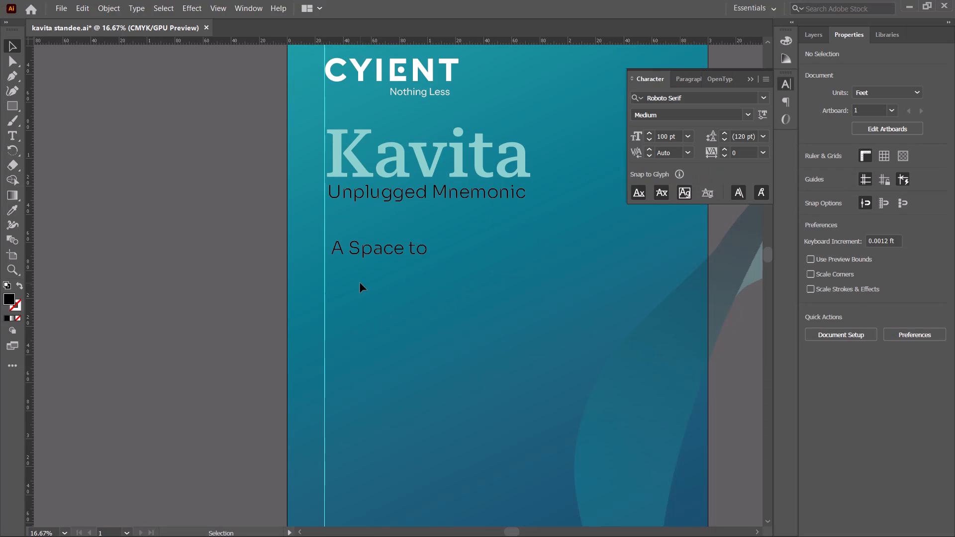
{"action": "key", "text": "alt+Tab"}
{"action": "left_click", "coordinate": [327, 0]}
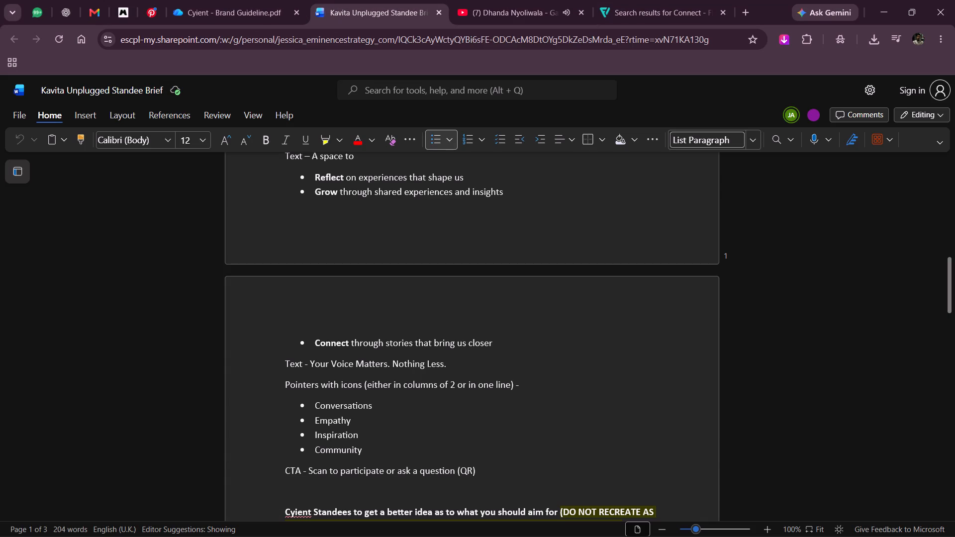
{"action": "scroll", "coordinate": [444, 273], "scroll_direction": "up", "scroll_amount": 1}
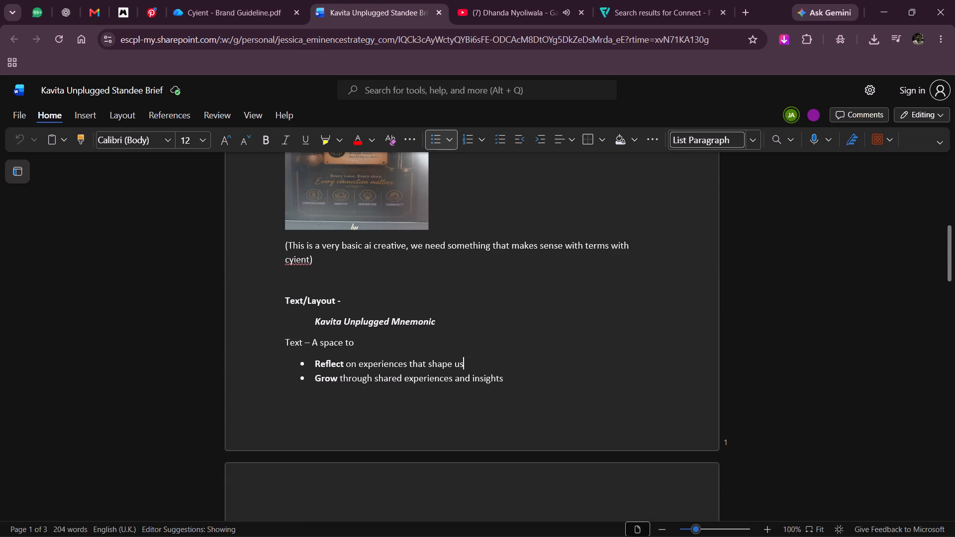
{"action": "left_click_drag", "start_coordinate": [315, 360], "coordinate": [541, 371]}
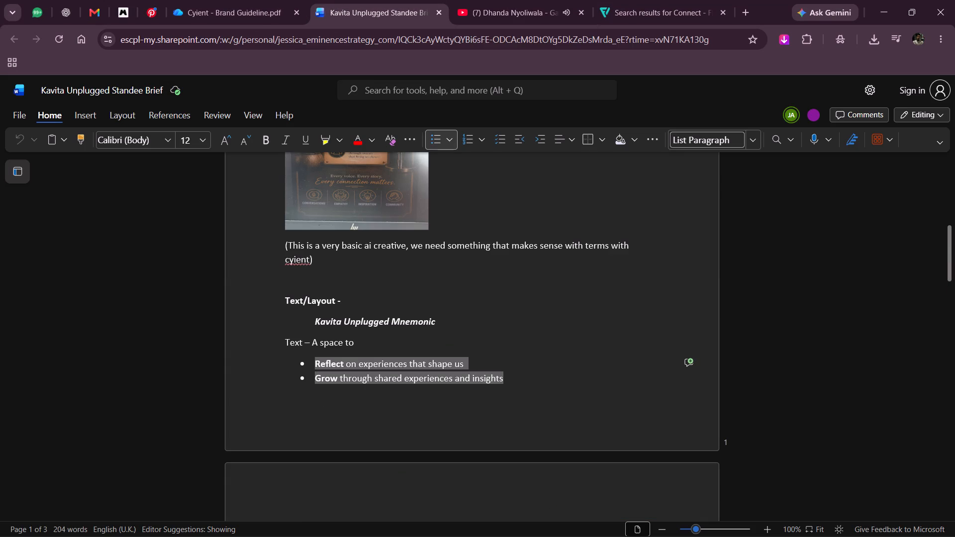
{"action": "left_click_drag", "start_coordinate": [541, 371], "coordinate": [527, 360]}
{"action": "key", "text": "ctrl+c"}
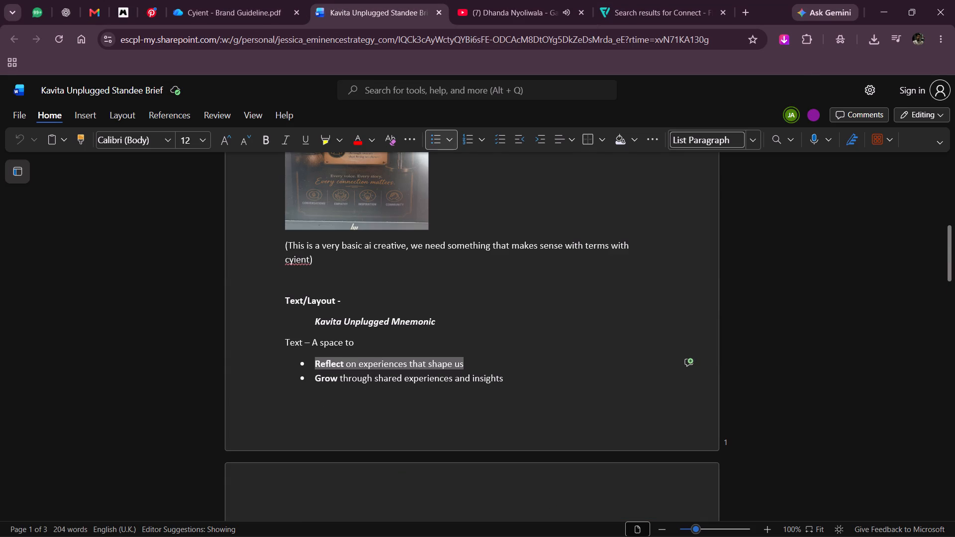
{"action": "left_click", "coordinate": [527, 360]}
Back in Illustrator, duplicate the "A Space to" text below the original and shift the copy to the right.
{"action": "key", "text": "alt+Tab"}
{"action": "left_click_drag", "start_coordinate": [351, 251], "coordinate": [353, 270], "text": "alt"}
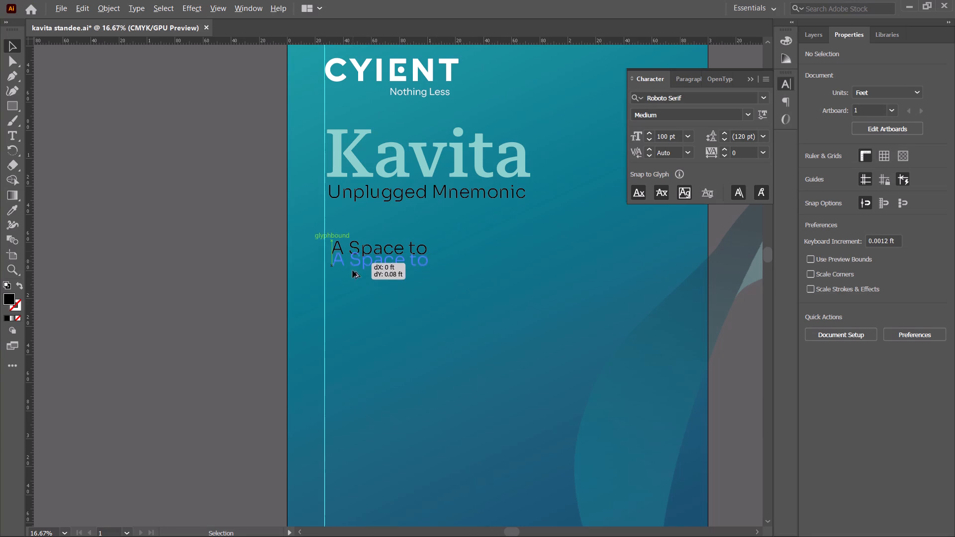
{"action": "left_click_drag", "start_coordinate": [353, 270], "coordinate": [353, 290], "text": "alt"}
{"action": "left_click_drag", "start_coordinate": [378, 287], "coordinate": [416, 289]}
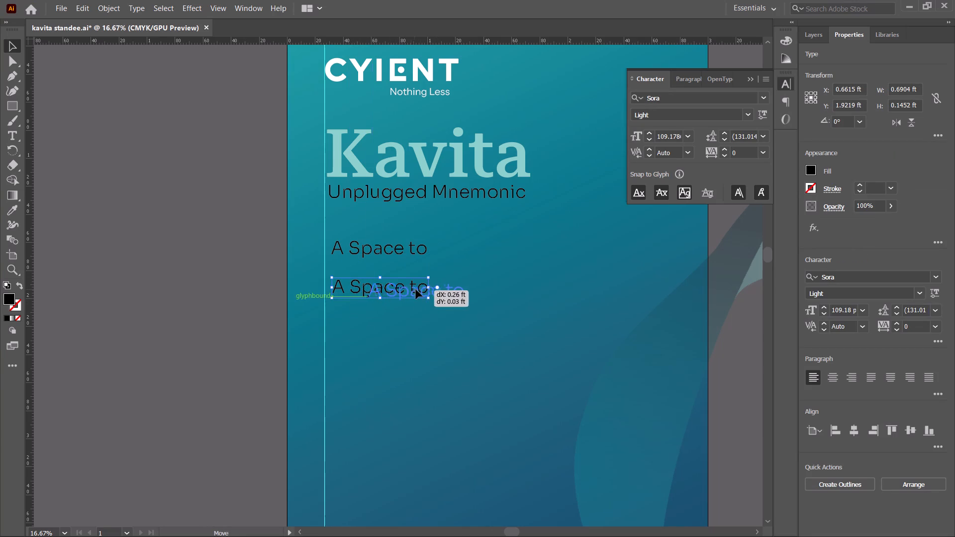
{"action": "left_click_drag", "start_coordinate": [416, 289], "coordinate": [434, 288]}
{"action": "left_click", "coordinate": [429, 360]}
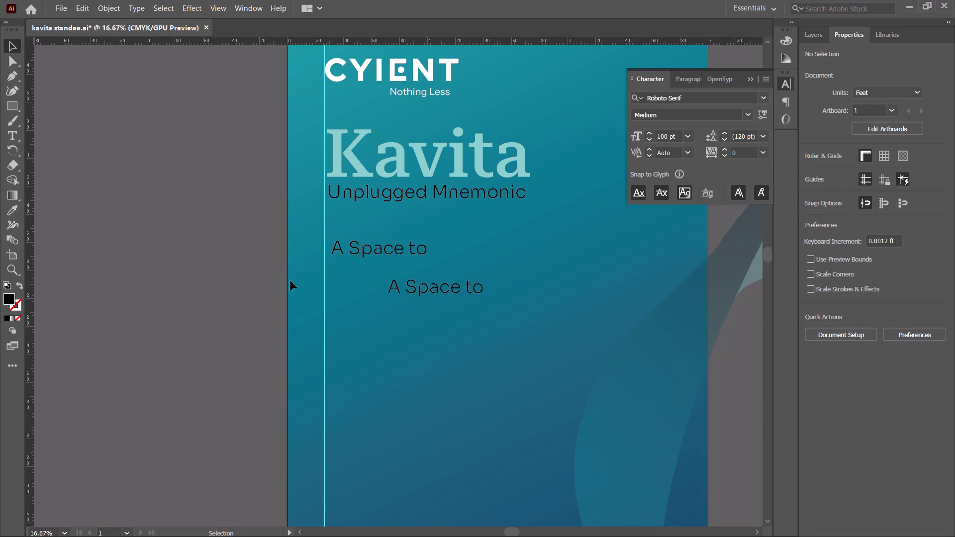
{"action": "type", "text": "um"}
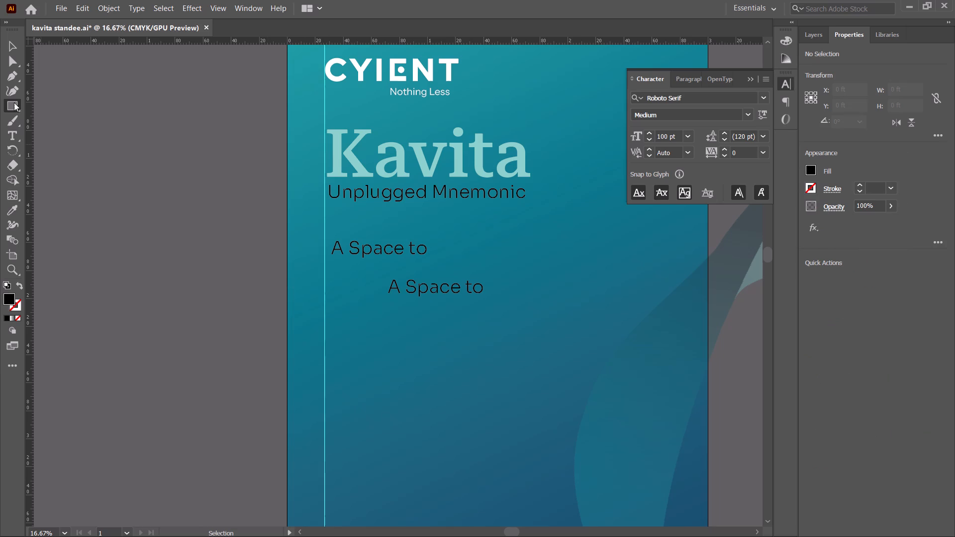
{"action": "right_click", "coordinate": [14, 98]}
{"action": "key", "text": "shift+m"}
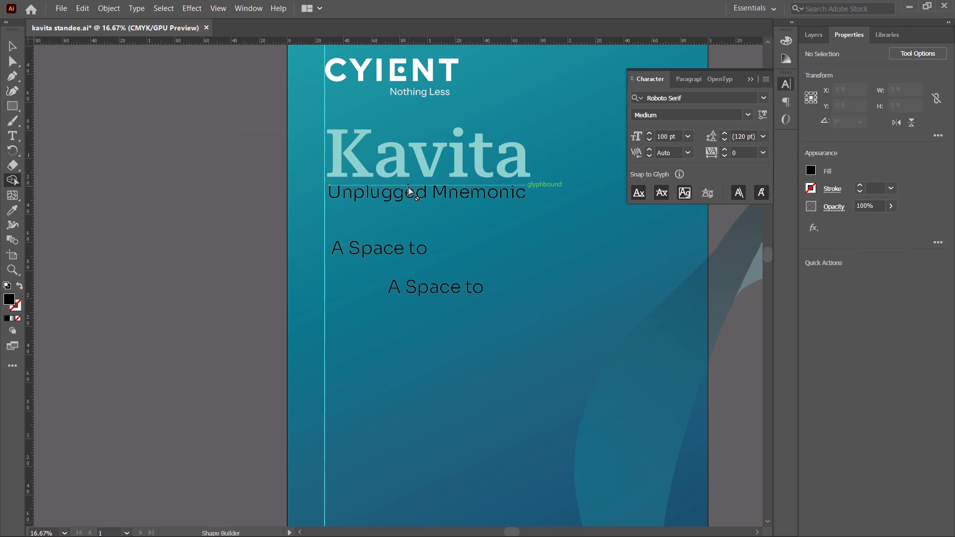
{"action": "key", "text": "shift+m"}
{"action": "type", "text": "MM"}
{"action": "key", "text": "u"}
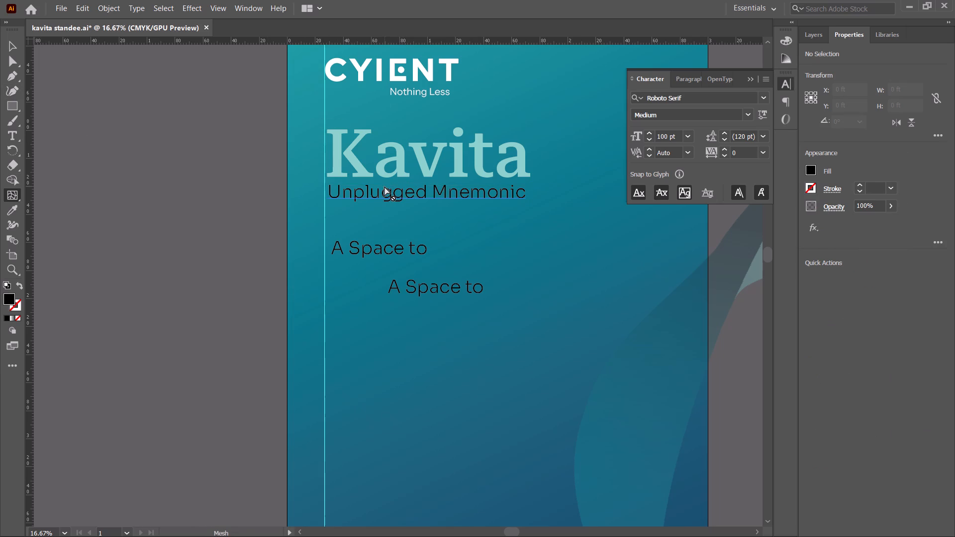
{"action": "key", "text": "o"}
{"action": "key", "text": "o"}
Draw a black circle to the left of the duplicated "A Space to" and shrink it to about 0.034 ft across.
{"action": "key", "text": "l"}
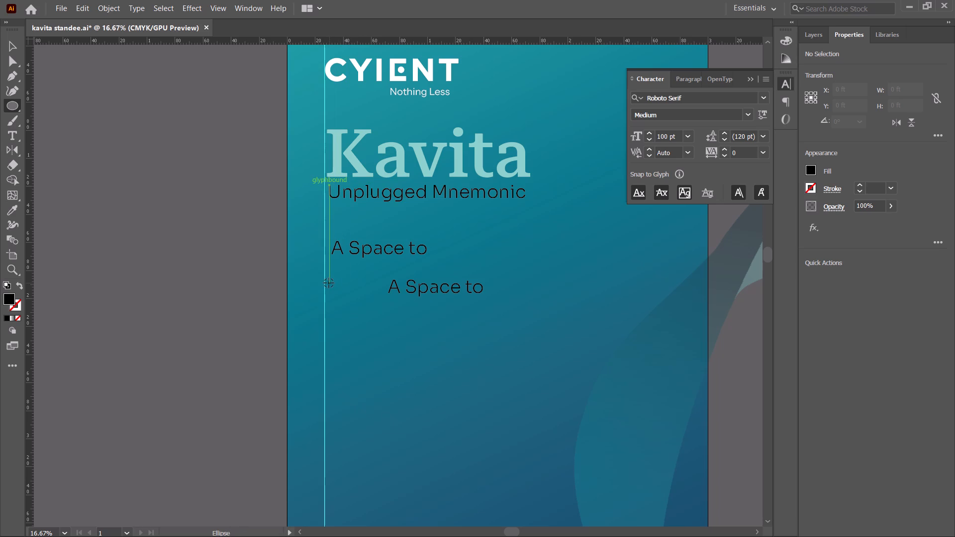
{"action": "left_click_drag", "start_coordinate": [329, 283], "coordinate": [340, 292], "text": "shift"}
{"action": "scroll", "coordinate": [341, 299], "scroll_direction": "up", "scroll_amount": 5, "text": "alt"}
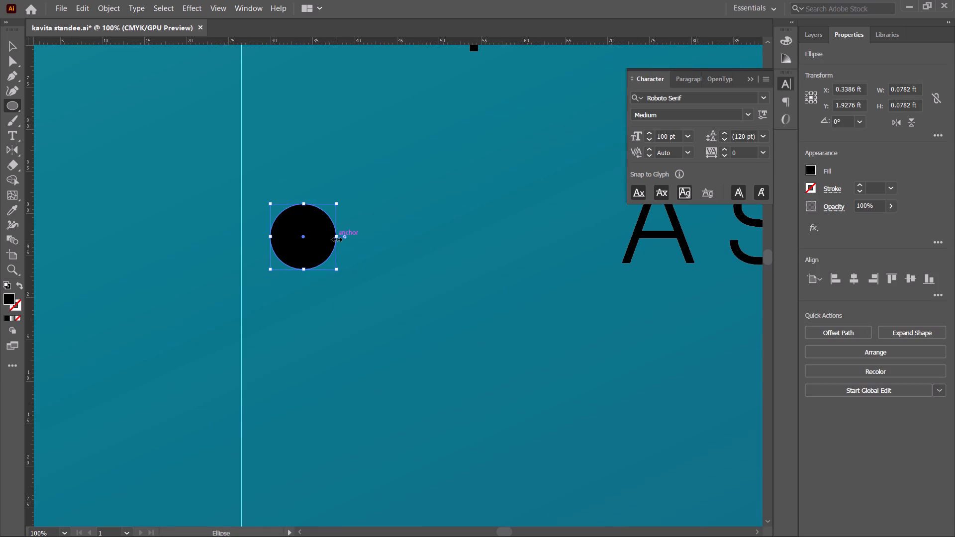
{"action": "left_click_drag", "start_coordinate": [336, 237], "coordinate": [313, 235]}
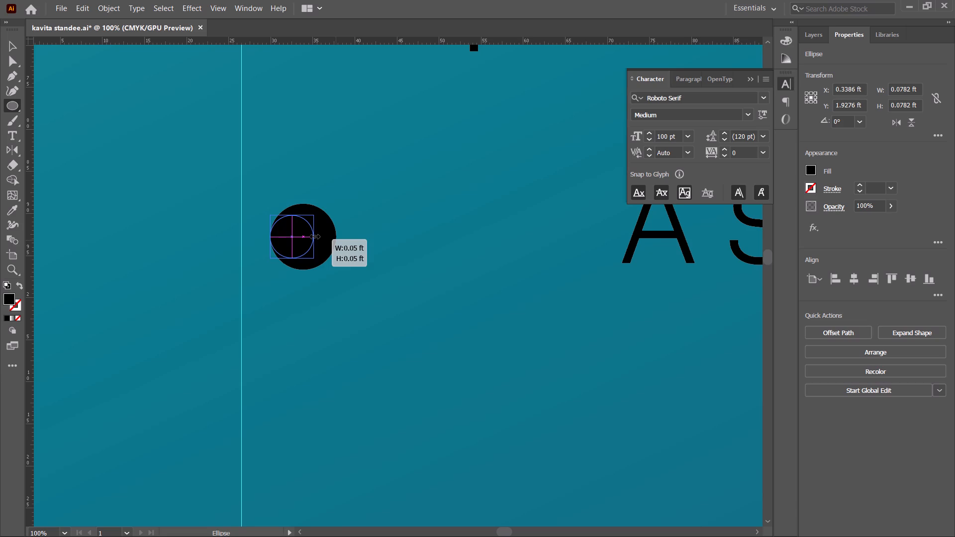
{"action": "left_click_drag", "start_coordinate": [313, 235], "coordinate": [315, 236]}
{"action": "scroll", "coordinate": [314, 236], "scroll_direction": "down", "scroll_amount": 2, "text": "alt"}
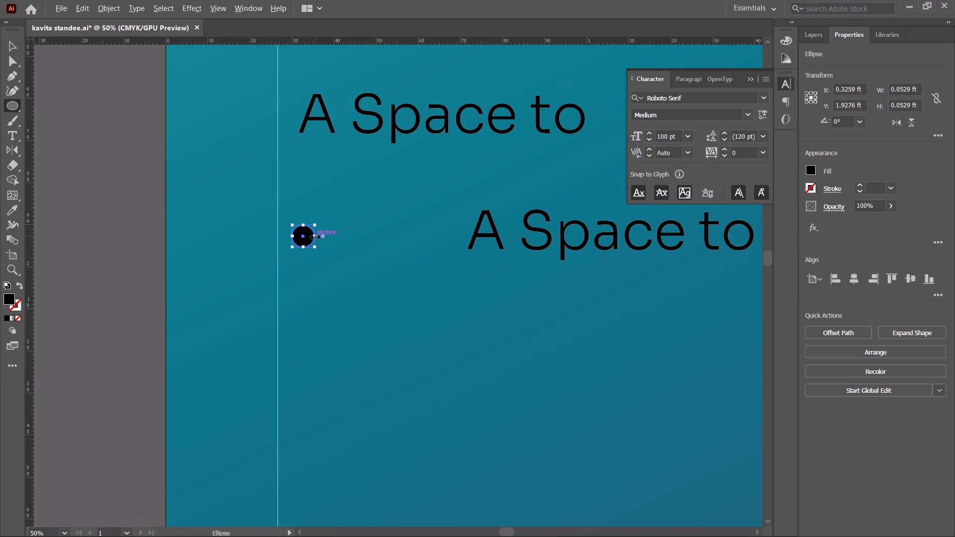
{"action": "scroll", "coordinate": [314, 236], "scroll_direction": "up", "scroll_amount": 2, "text": "alt"}
{"action": "left_click_drag", "start_coordinate": [314, 236], "coordinate": [299, 233], "text": "shift"}
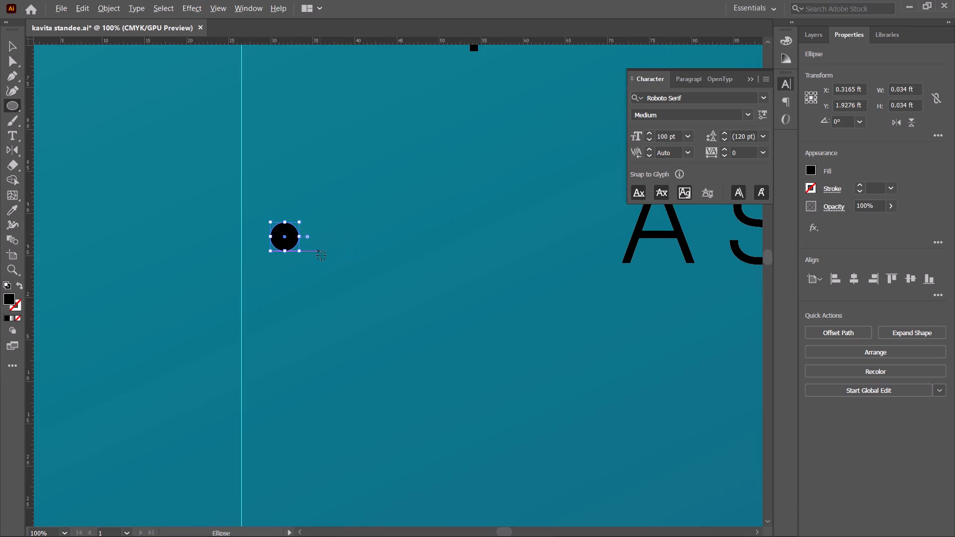
{"action": "scroll", "coordinate": [324, 259], "scroll_direction": "down", "scroll_amount": 3, "text": "alt"}
{"action": "left_click", "coordinate": [16, 47]}
{"action": "left_click", "coordinate": [98, 243]}
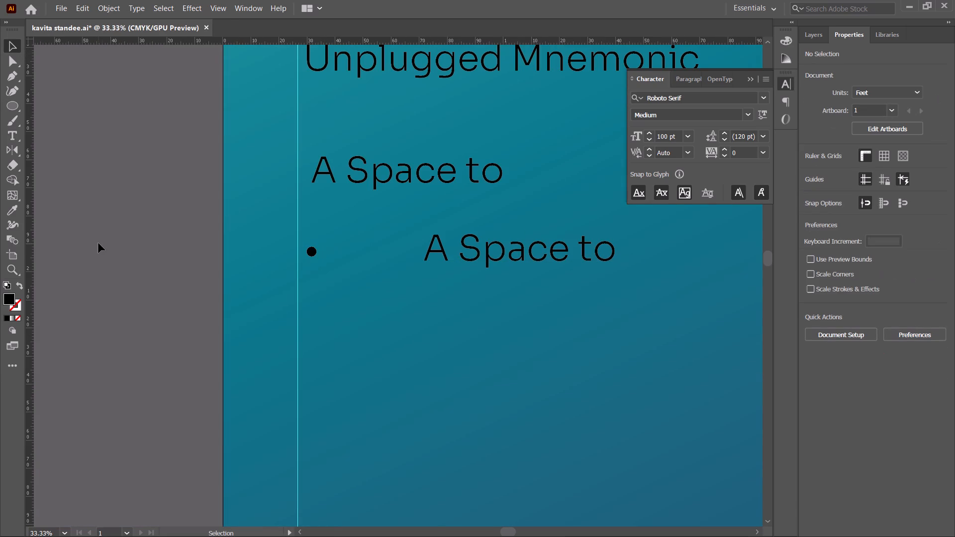
Reduce the black bullet circle's size slightly further.
{"action": "scroll", "coordinate": [305, 253], "scroll_direction": "up", "scroll_amount": 4, "text": "alt"}
{"action": "left_click", "coordinate": [322, 254]}
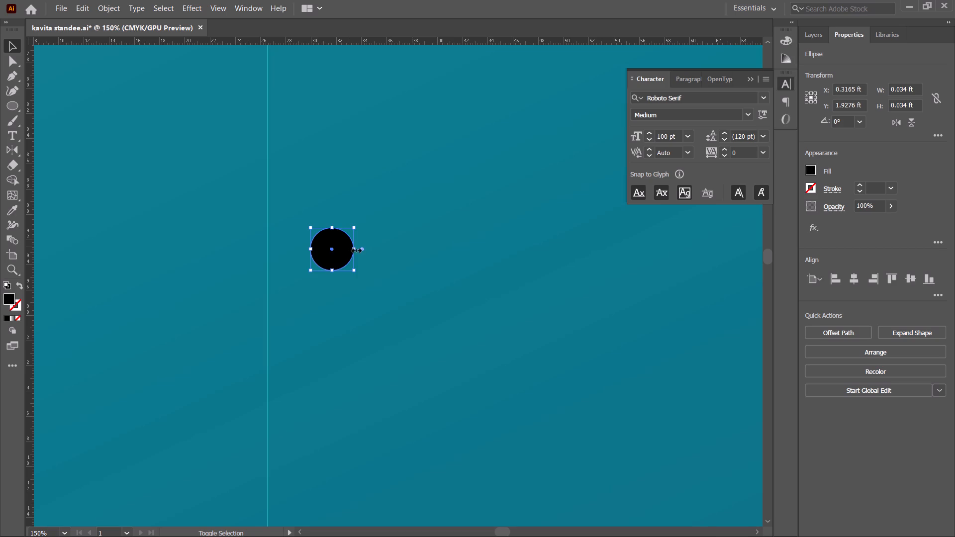
{"action": "left_click_drag", "start_coordinate": [356, 250], "coordinate": [343, 249], "text": "shift"}
{"action": "left_click", "coordinate": [380, 312]}
{"action": "scroll", "coordinate": [382, 324], "scroll_direction": "down", "scroll_amount": 4, "text": "alt"}
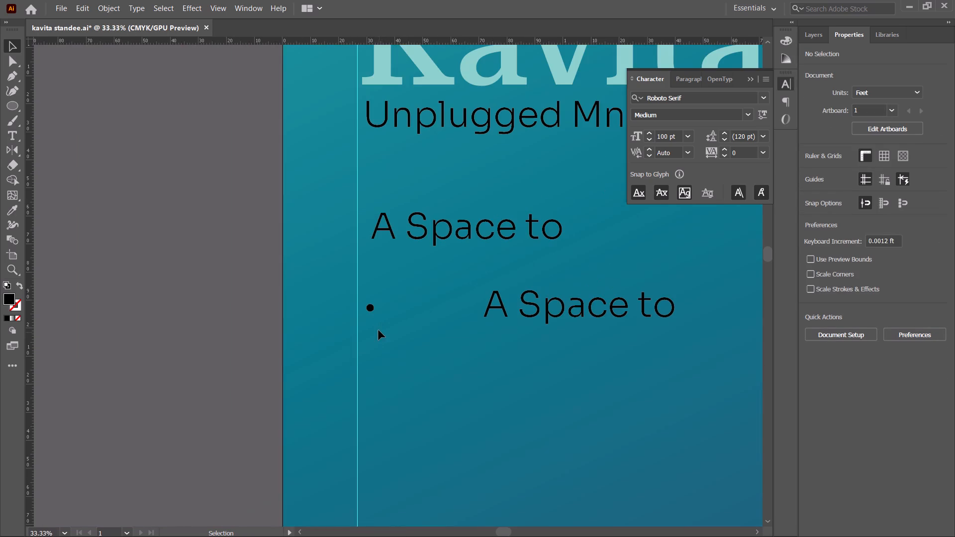
Move the bullet circle left so its left edge meets the vertical margin guide.
{"action": "scroll", "coordinate": [379, 330], "scroll_direction": "up", "scroll_amount": 2, "text": "alt"}
{"action": "left_click_drag", "start_coordinate": [363, 285], "coordinate": [343, 277]}
{"action": "left_click", "coordinate": [378, 337]}
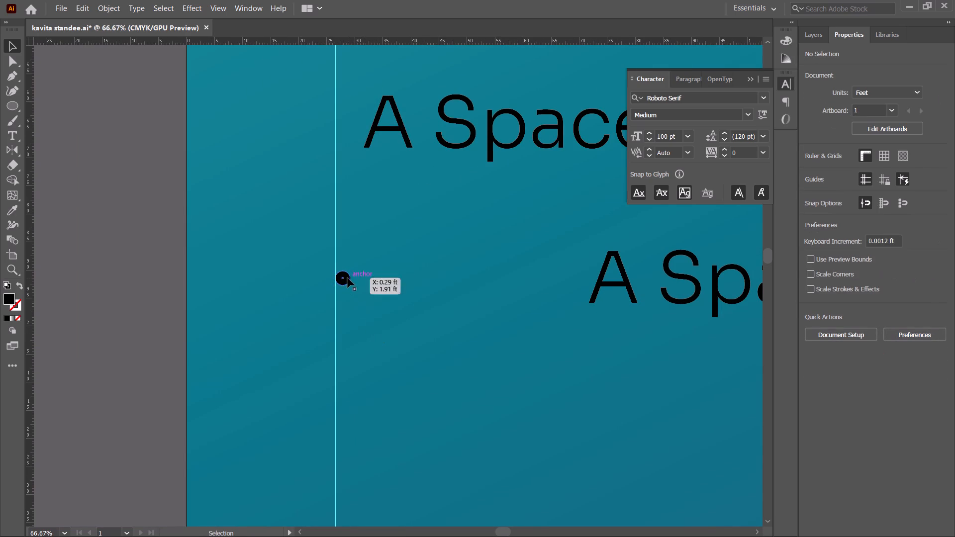
Duplicate the black bullet circle twice straight down along the margin guide, spacing the three bullets about 0.18 ft apart.
{"action": "left_click_drag", "start_coordinate": [346, 276], "coordinate": [345, 359], "text": "alt"}
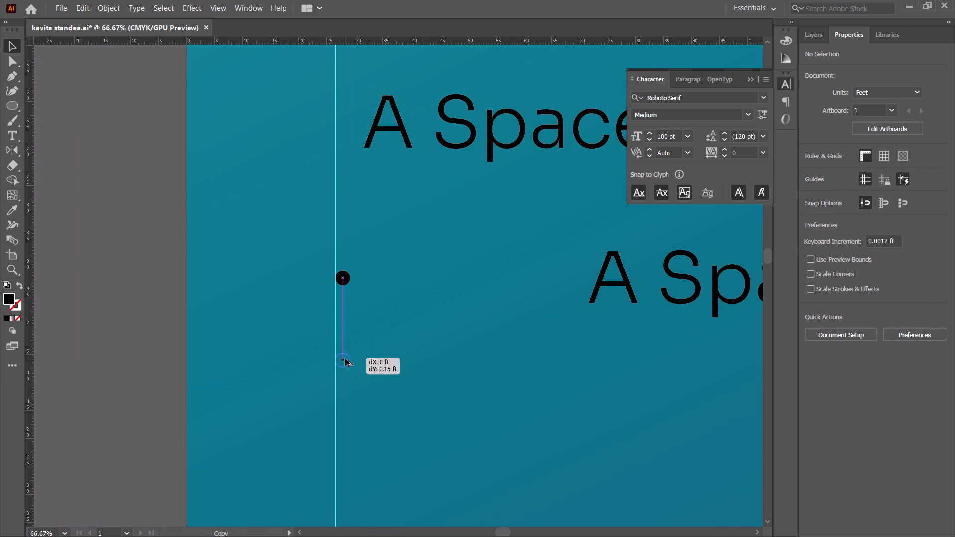
{"action": "left_click_drag", "start_coordinate": [345, 359], "coordinate": [345, 377], "text": "alt"}
{"action": "scroll", "coordinate": [349, 379], "scroll_direction": "down", "scroll_amount": 4}
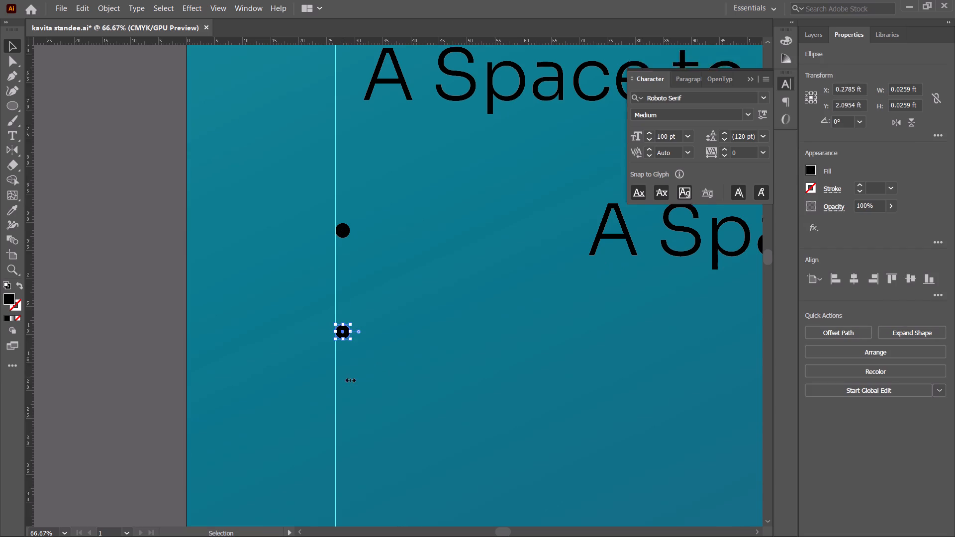
{"action": "scroll", "coordinate": [349, 379], "scroll_direction": "down", "scroll_amount": 3}
{"action": "left_click", "coordinate": [370, 370]}
{"action": "left_click_drag", "start_coordinate": [345, 295], "coordinate": [343, 393], "text": "alt"}
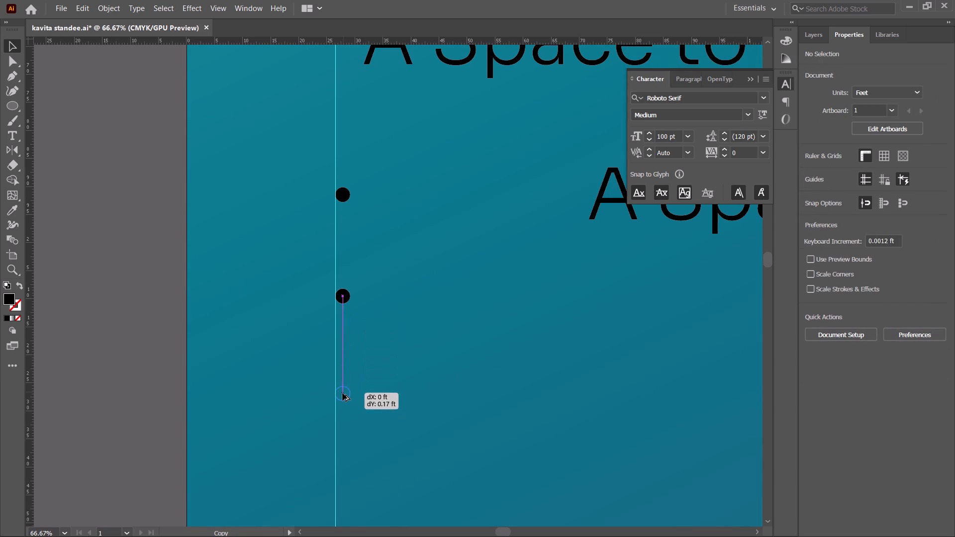
{"action": "left_click_drag", "start_coordinate": [343, 393], "coordinate": [343, 397], "text": "alt"}
{"action": "left_click", "coordinate": [452, 400]}
Move the lower "A Space to" text horizontally until it sits just right of the first bullet circle.
{"action": "scroll", "coordinate": [446, 393], "scroll_direction": "down", "scroll_amount": 2, "text": "alt"}
{"action": "left_click_drag", "start_coordinate": [520, 383], "coordinate": [446, 367]}
{"action": "key", "text": "space"}
{"action": "key", "text": "space"}
{"action": "key", "text": "space"}
{"action": "key", "text": "space"}
{"action": "key", "text": "space"}
{"action": "key", "text": "space"}
{"action": "key", "text": "space"}
{"action": "key", "text": "space"}
{"action": "key", "text": "space"}
{"action": "key", "text": "space"}
{"action": "key", "text": "space"}
{"action": "key", "text": "space"}
{"action": "key", "text": "space"}
{"action": "key", "text": "space"}
{"action": "key", "text": "space"}
{"action": "key", "text": "space"}
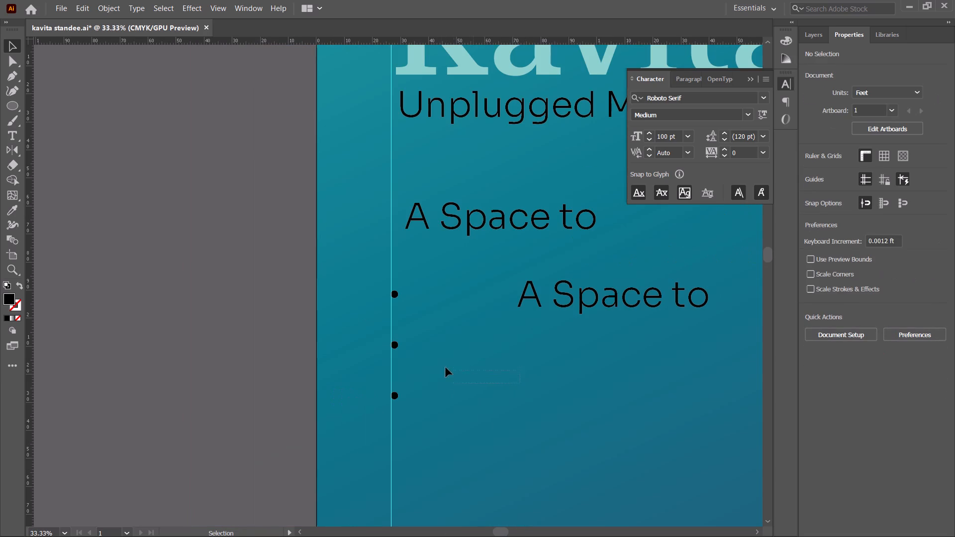
{"action": "left_click_drag", "start_coordinate": [446, 367], "coordinate": [438, 367]}
{"action": "left_click_drag", "start_coordinate": [462, 372], "coordinate": [367, 370]}
{"action": "left_click_drag", "start_coordinate": [472, 294], "coordinate": [379, 293]}
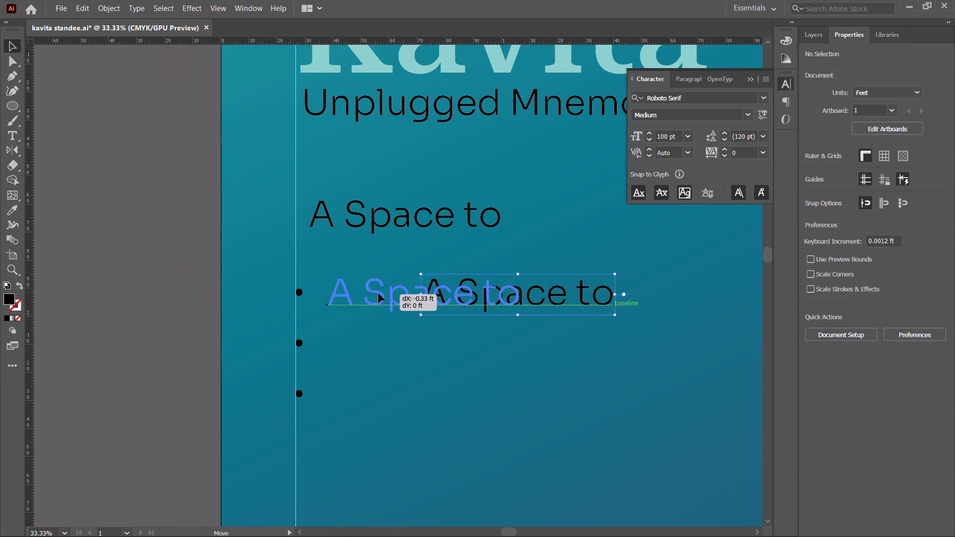
{"action": "left_click_drag", "start_coordinate": [379, 293], "coordinate": [375, 294]}
{"action": "left_click", "coordinate": [441, 356]}
Copy "Reflect on experiences that shape us" from the Word brief in Chrome and replace the first bullet's placeholder text in Illustrator with it.
{"action": "key", "text": "alt+Tab"}
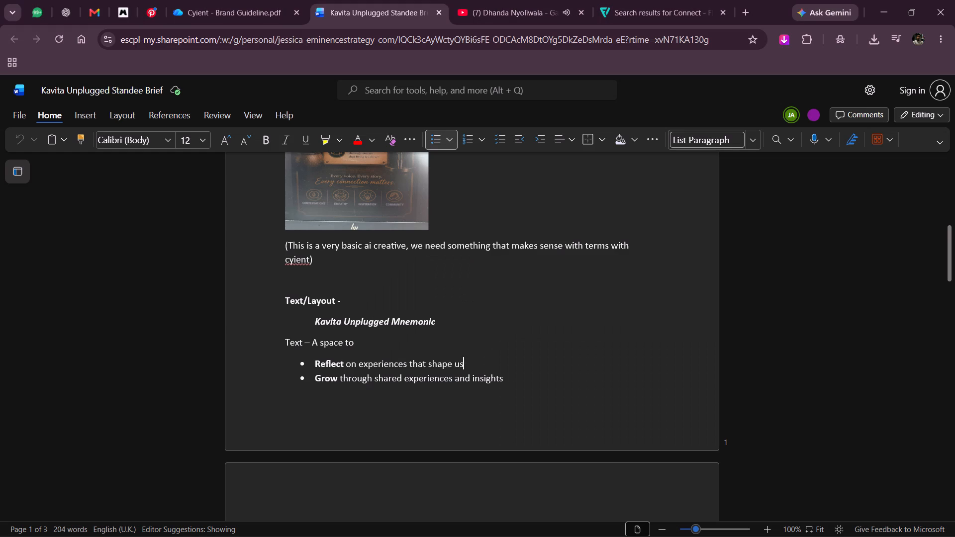
{"action": "left_click_drag", "start_coordinate": [314, 363], "coordinate": [439, 373]}
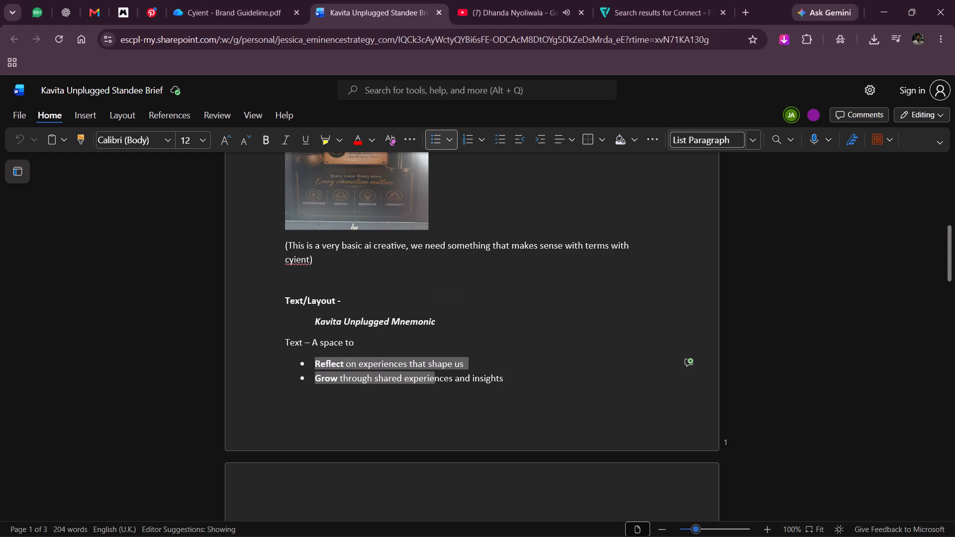
{"action": "left_click_drag", "start_coordinate": [439, 373], "coordinate": [440, 373]}
{"action": "left_click", "coordinate": [511, 366]}
{"action": "left_click_drag", "start_coordinate": [317, 359], "coordinate": [547, 355]}
{"action": "left_click_drag", "start_coordinate": [541, 355], "coordinate": [458, 358]}
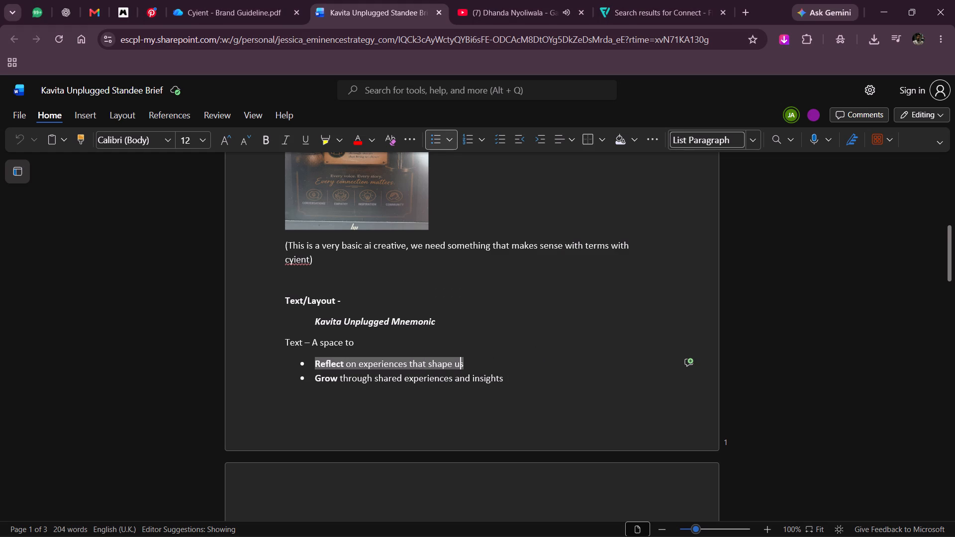
{"action": "left_click_drag", "start_coordinate": [458, 358], "coordinate": [454, 358]}
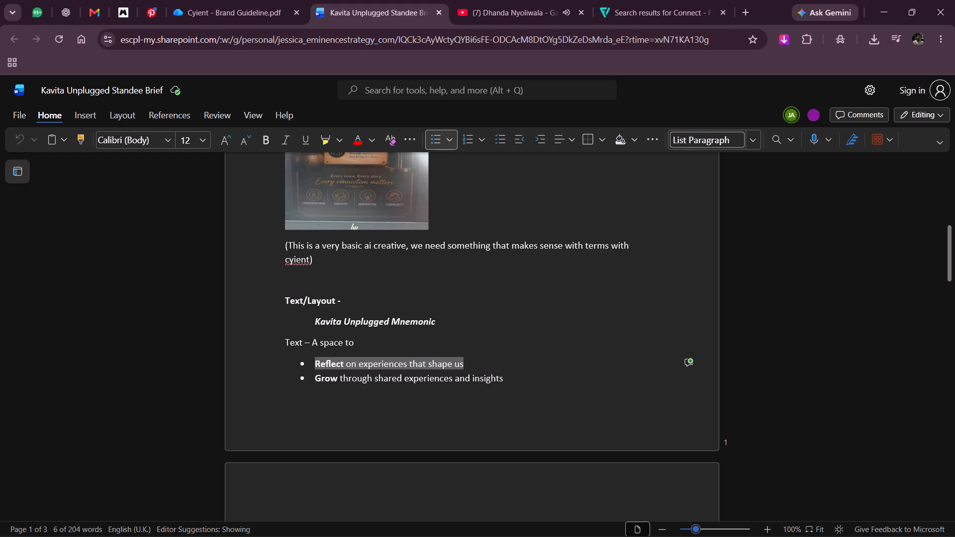
{"action": "key", "text": "shift+Left"}
{"action": "key", "text": "shift+Left"}
{"action": "key", "text": "alt+Tab"}
{"action": "key", "text": "t"}
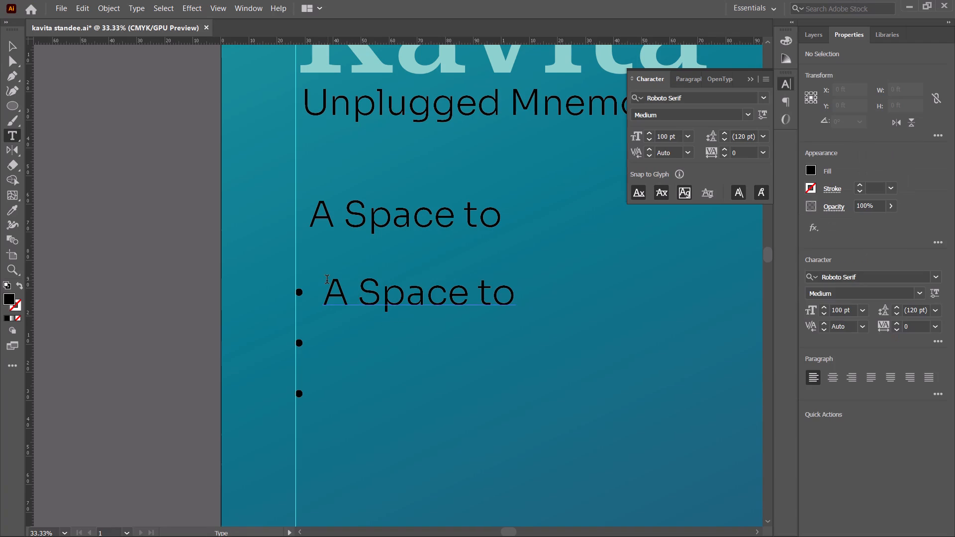
{"action": "left_click_drag", "start_coordinate": [331, 290], "coordinate": [733, 305]}
{"action": "key", "text": "ctrl+v"}
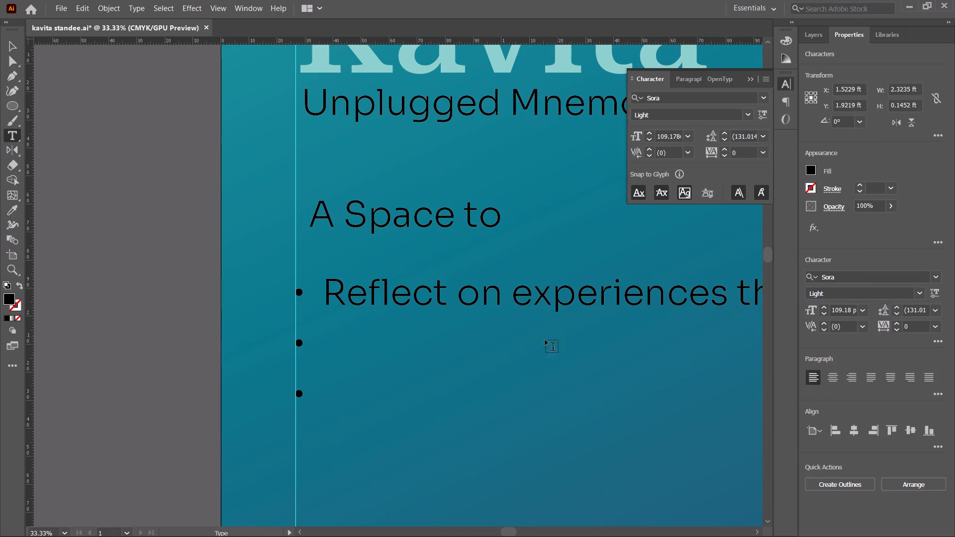
Set the word "Reflect" in the first bullet line to Sora SemiBold.
{"action": "left_click_drag", "start_coordinate": [445, 301], "coordinate": [306, 268]}
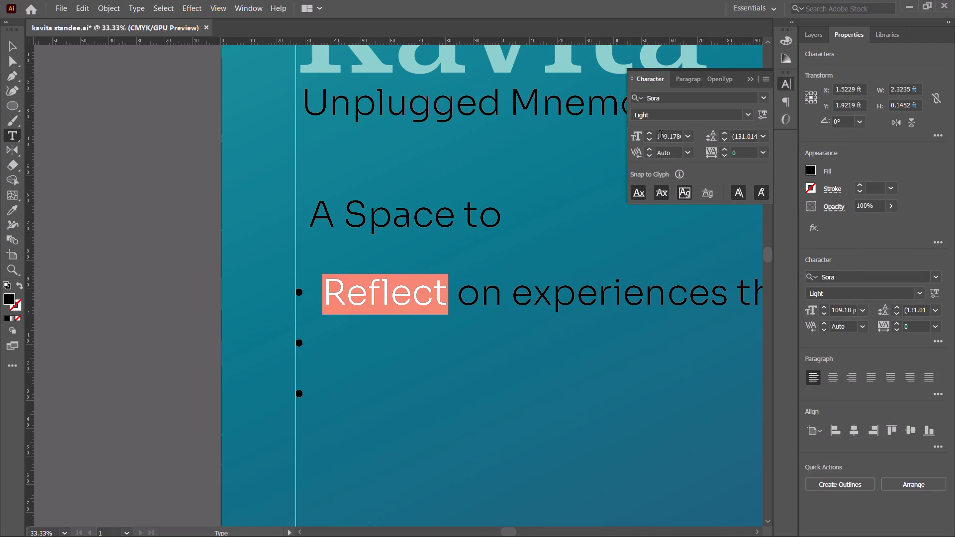
{"action": "left_click", "coordinate": [751, 115]}
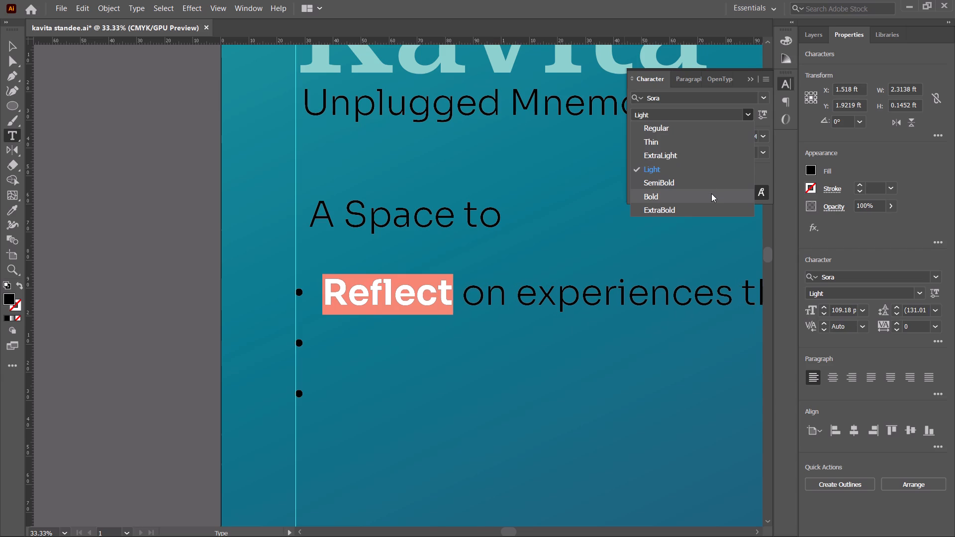
{"action": "left_click", "coordinate": [707, 187]}
{"action": "left_click", "coordinate": [11, 42]}
{"action": "left_click", "coordinate": [61, 188]}
Duplicate the "Reflect on experiences that shape us" line down beside the second bullet circle.
{"action": "scroll", "coordinate": [118, 193], "scroll_direction": "down", "scroll_amount": 2, "text": "alt"}
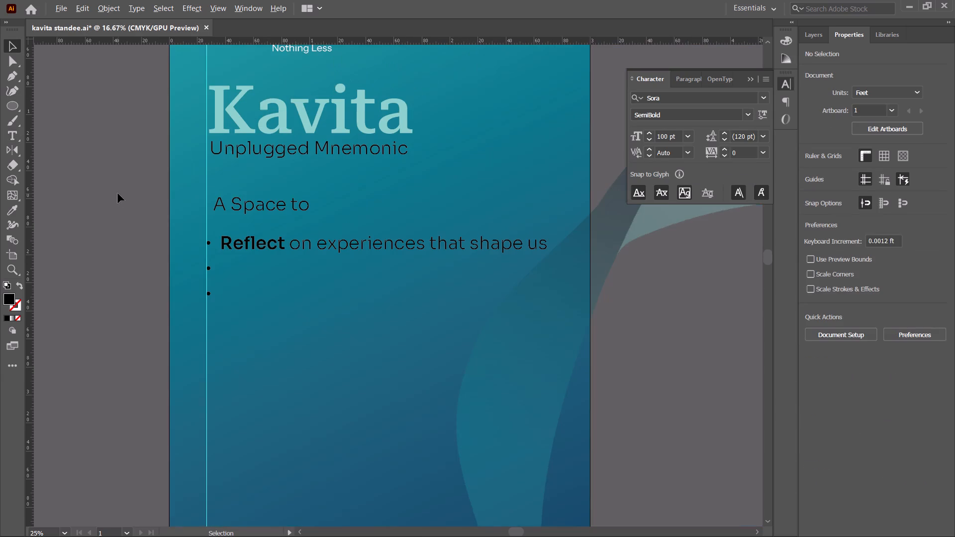
{"action": "key", "text": "space"}
{"action": "left_click_drag", "start_coordinate": [245, 228], "coordinate": [262, 249]}
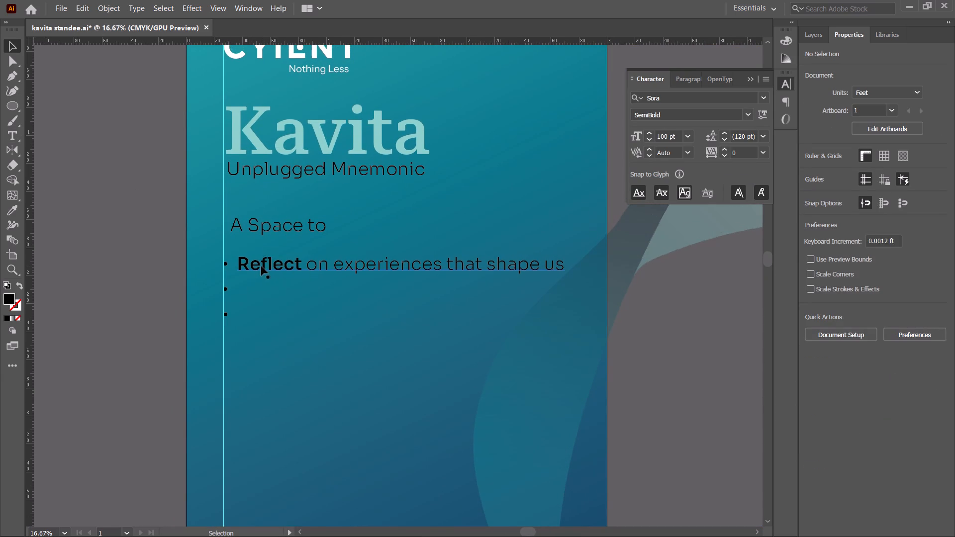
{"action": "left_click_drag", "start_coordinate": [260, 263], "coordinate": [256, 283], "text": "alt"}
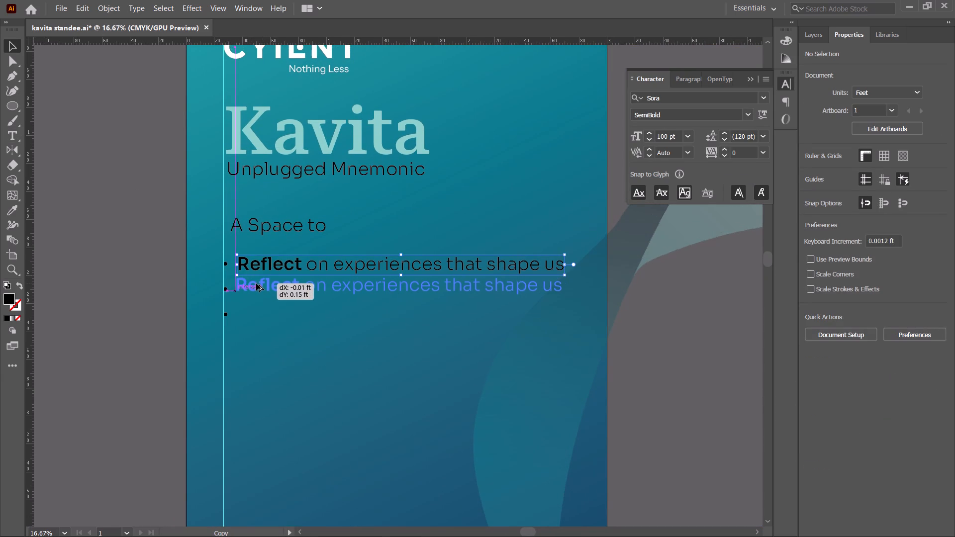
{"action": "left_click_drag", "start_coordinate": [256, 283], "coordinate": [256, 288], "text": "alt"}
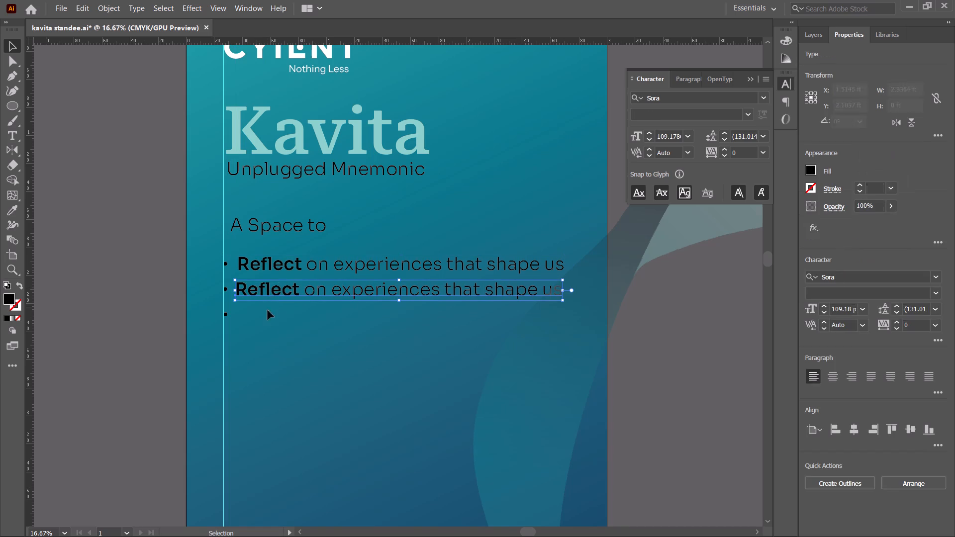
Copy "Grow through shared experiences and insights" from the brief in Chrome and replace the second bullet's text in Illustrator with it.
{"action": "key", "text": "alt+Tab"}
{"action": "left_click_drag", "start_coordinate": [315, 380], "coordinate": [358, 380]}
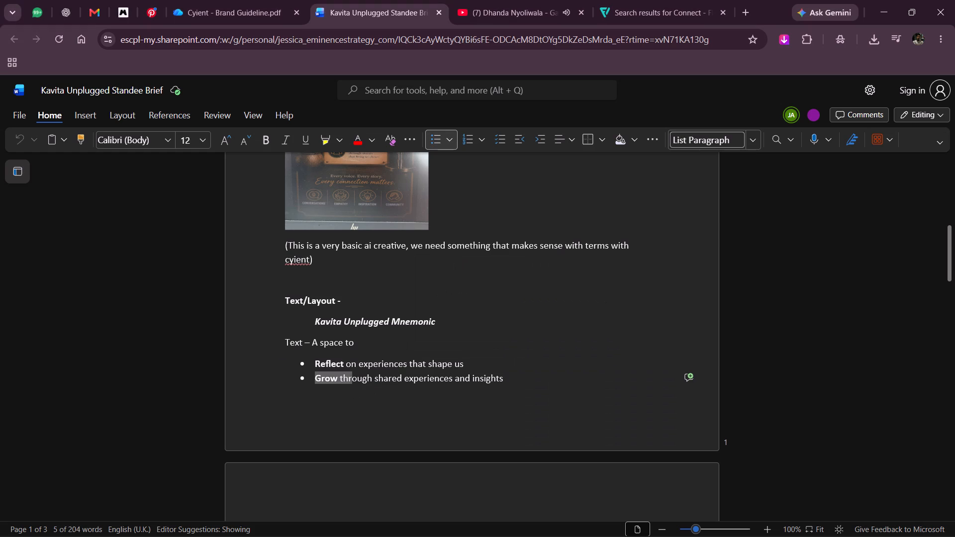
{"action": "left_click_drag", "start_coordinate": [358, 380], "coordinate": [505, 381]}
{"action": "key", "text": "ctrl+v"}
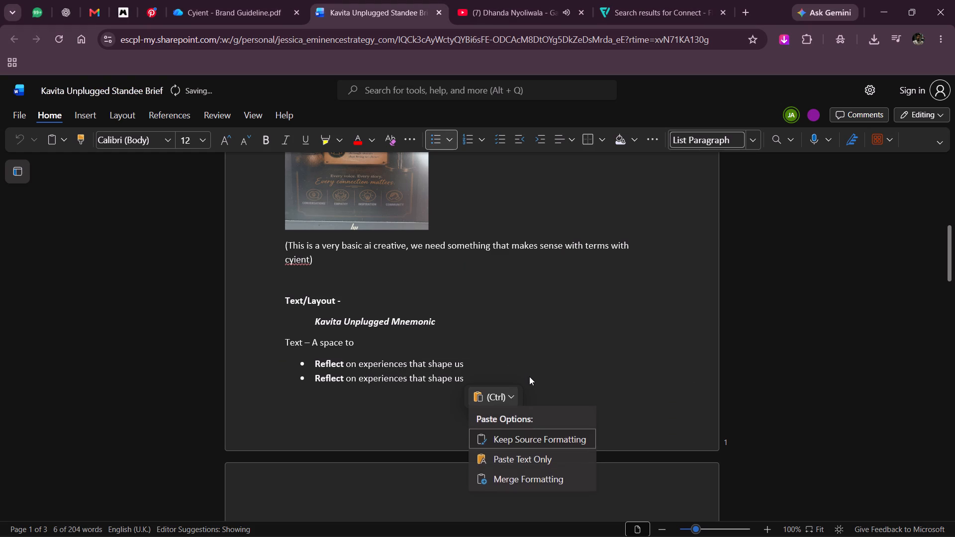
{"action": "key", "text": "ctrl+z"}
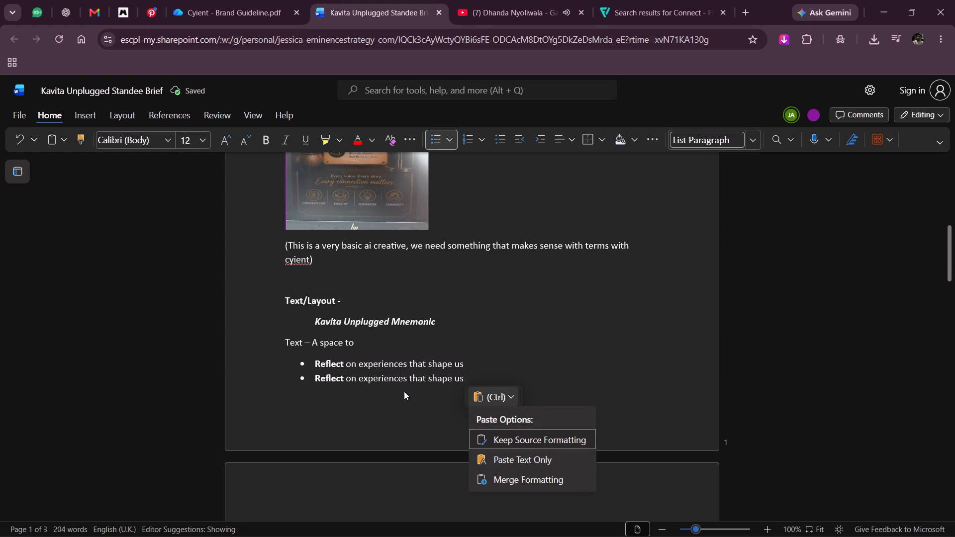
{"action": "left_click", "coordinate": [398, 394]}
{"action": "key", "text": "ctrl+z"}
{"action": "key", "text": "ctrl+c"}
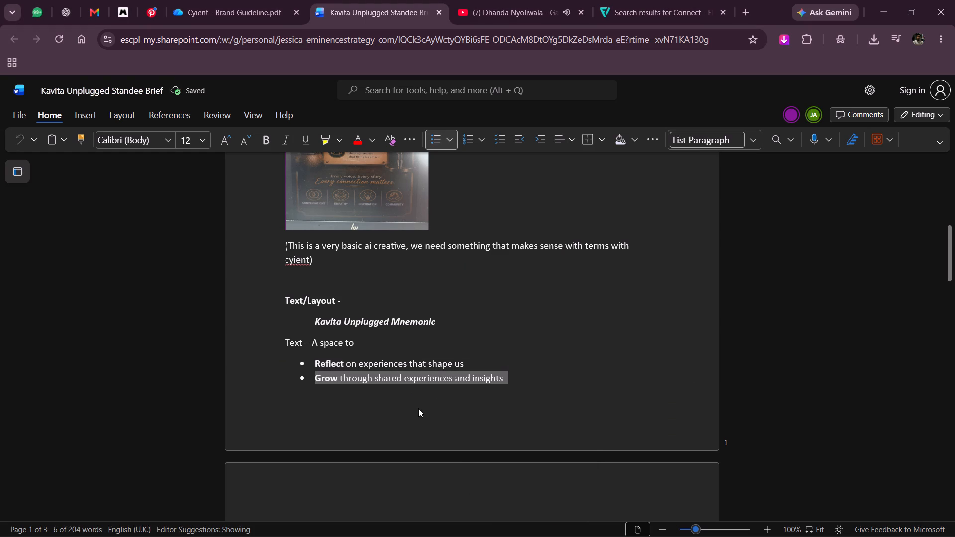
{"action": "left_click", "coordinate": [419, 408]}
{"action": "key", "text": "alt+Tab"}
{"action": "key", "text": "t"}
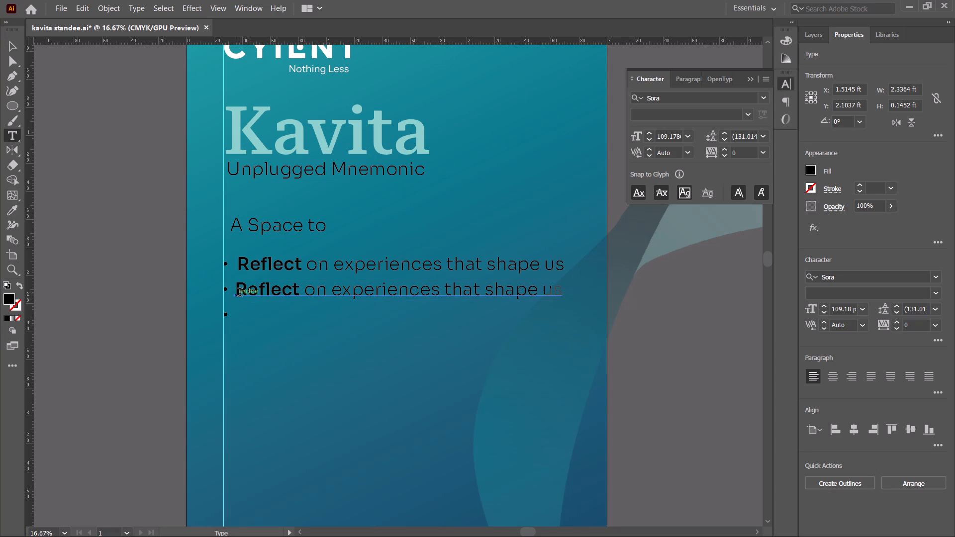
{"action": "left_click_drag", "start_coordinate": [240, 293], "coordinate": [595, 306]}
{"action": "key", "text": "ctrl+v"}
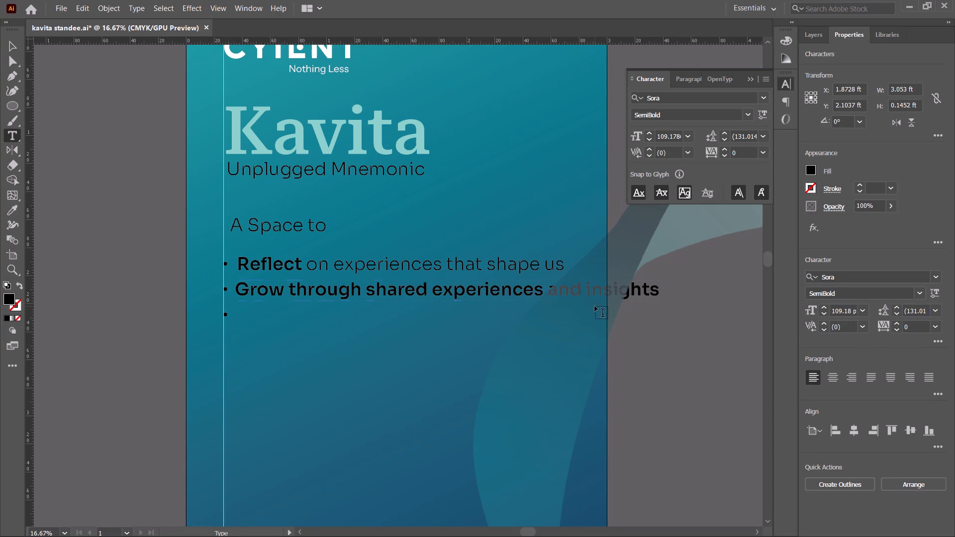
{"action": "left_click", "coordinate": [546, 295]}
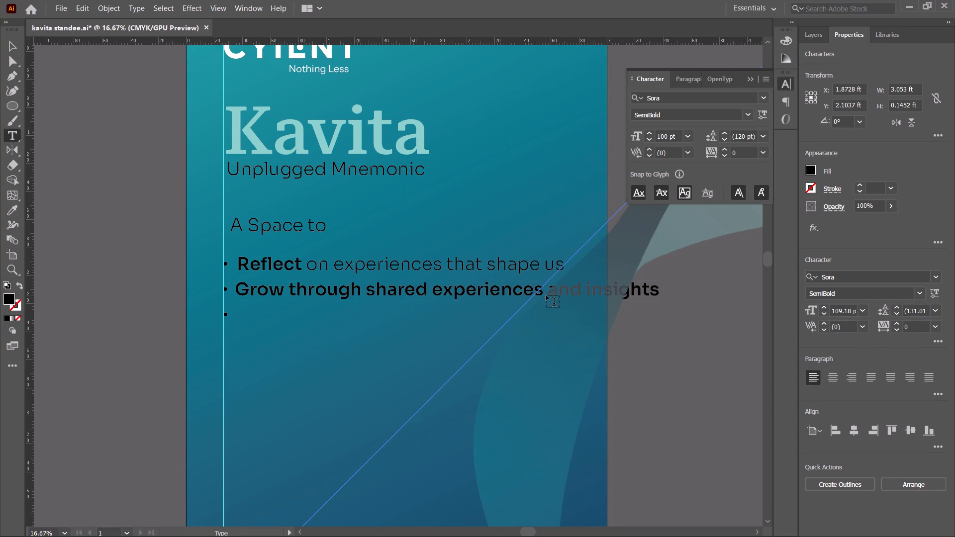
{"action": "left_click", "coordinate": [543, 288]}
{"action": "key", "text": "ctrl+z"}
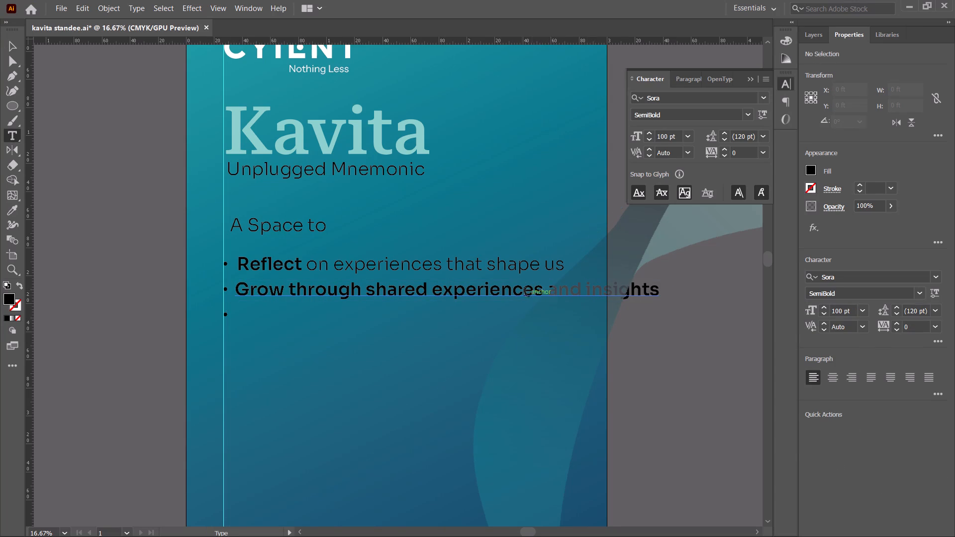
Break the "Grow" bullet text after "experiences" so that "and insights" starts a second line.
{"action": "left_click", "coordinate": [517, 291]}
{"action": "key", "text": "Right"}
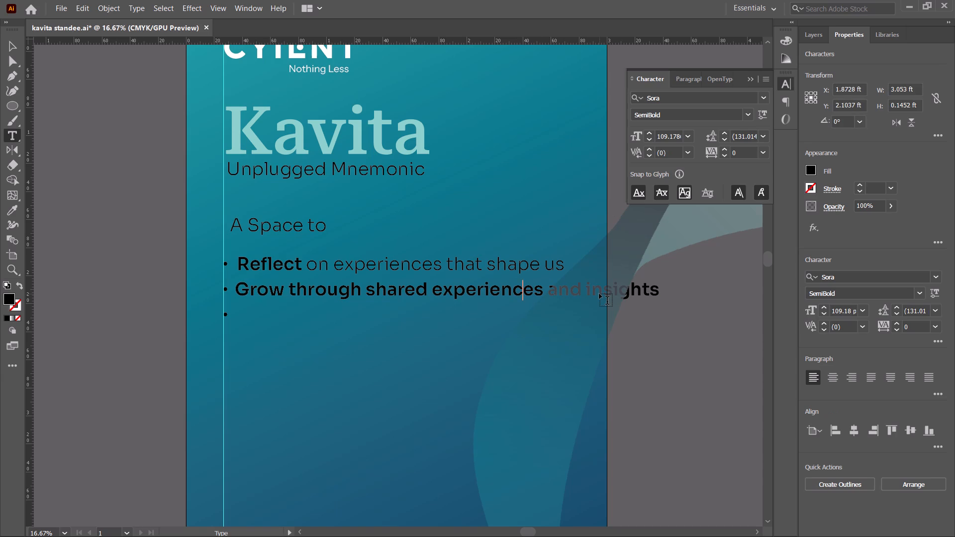
{"action": "key", "text": "Right"}
{"action": "key", "text": "Right"}
{"action": "key", "text": "Right"}
{"action": "key", "text": "BackSpace"}
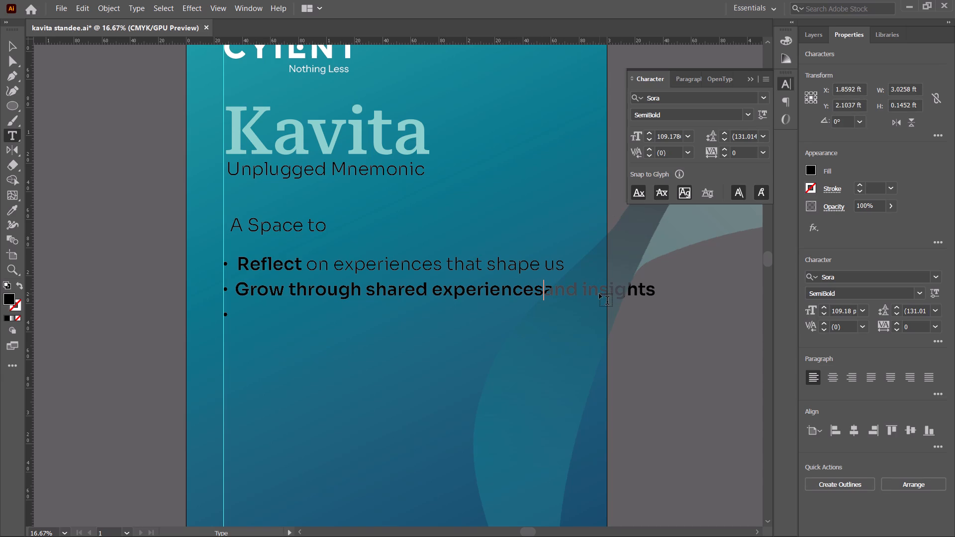
{"action": "key", "text": "Return"}
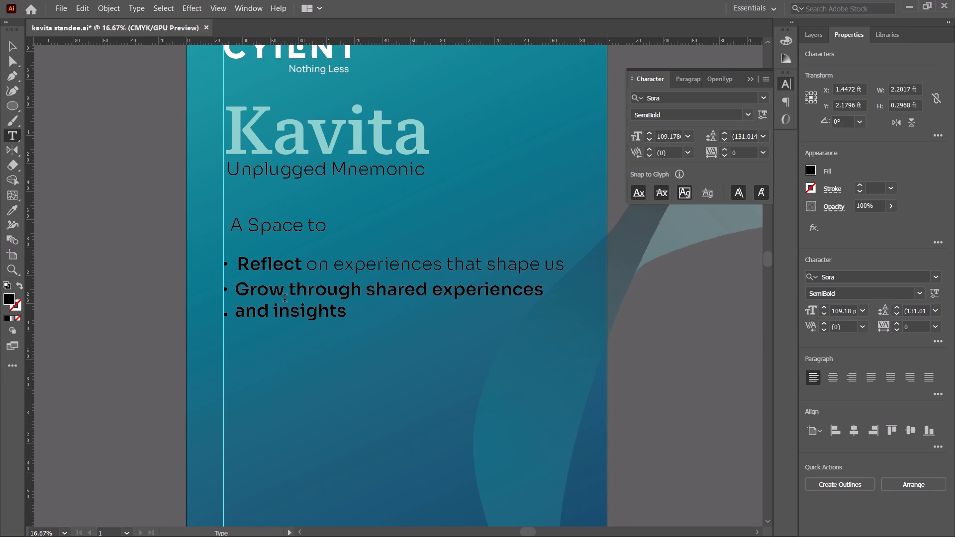
Set "through shared experiences and insights" in the second bullet to the Light weight, leaving out the word "Grow".
{"action": "left_click_drag", "start_coordinate": [288, 290], "coordinate": [343, 325]}
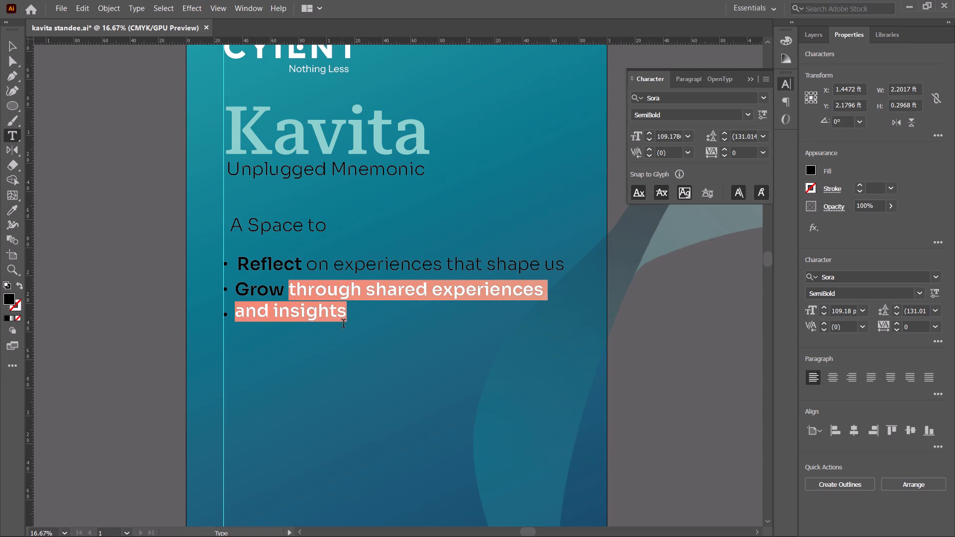
{"action": "left_click_drag", "start_coordinate": [343, 325], "coordinate": [347, 326]}
{"action": "left_click", "coordinate": [747, 114]}
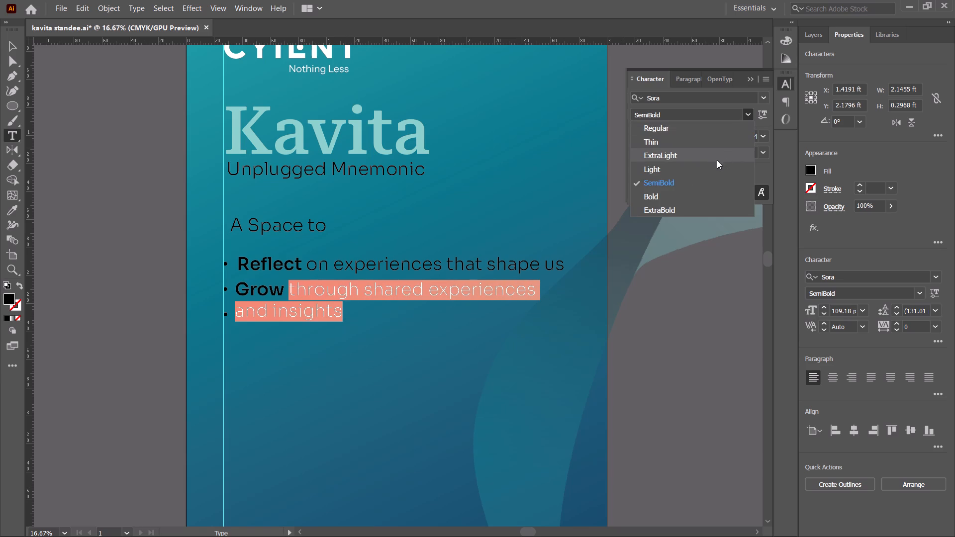
{"action": "left_click", "coordinate": [711, 168]}
{"action": "left_click", "coordinate": [18, 51]}
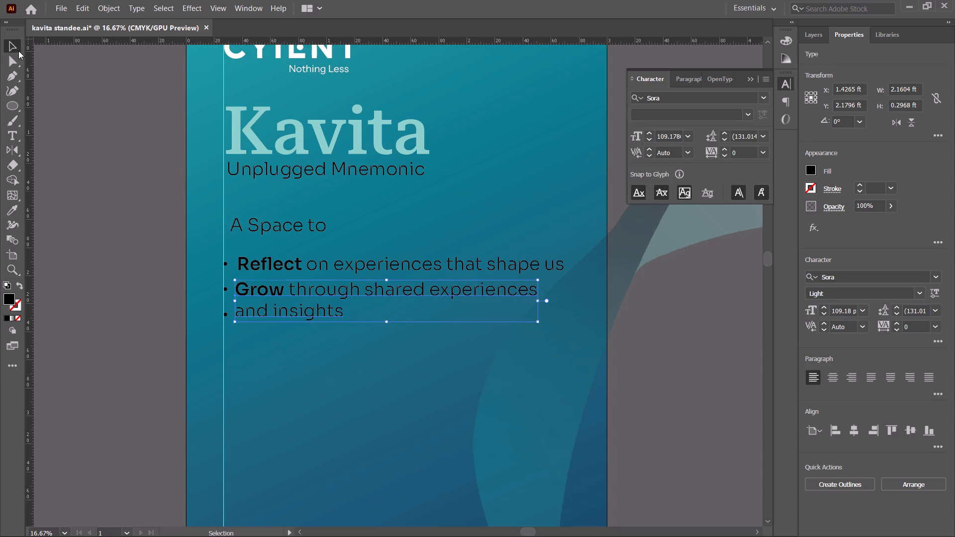
{"action": "left_click", "coordinate": [67, 205]}
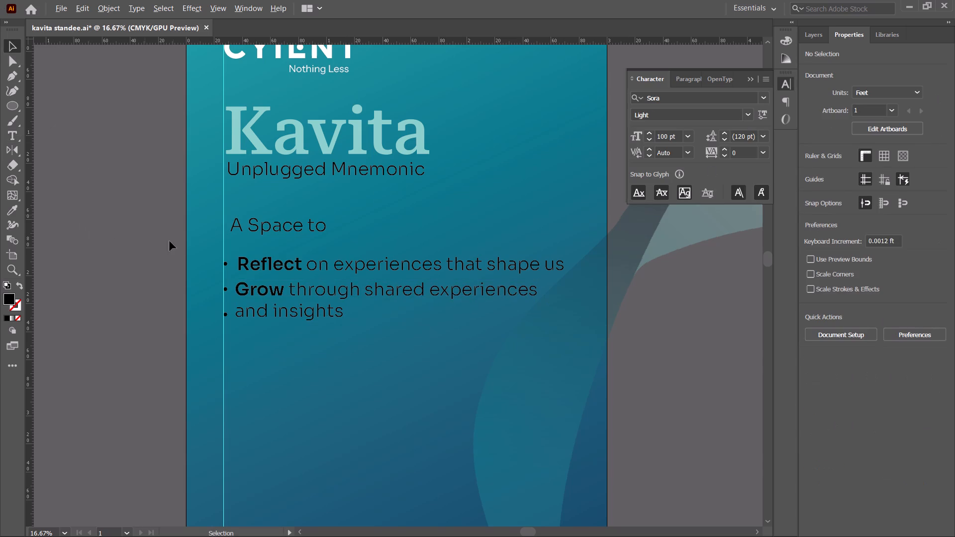
Copy "Connect through stories that bring us closer" from the standee brief in Chrome.
{"action": "key", "text": "alt+Tab"}
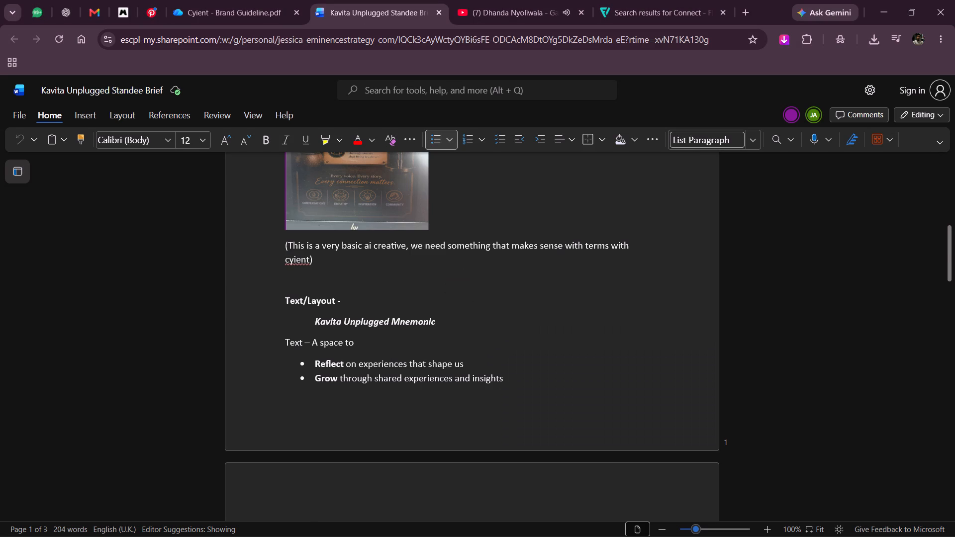
{"action": "scroll", "coordinate": [365, 370], "scroll_direction": "down", "scroll_amount": 1}
{"action": "left_click_drag", "start_coordinate": [316, 344], "coordinate": [345, 345]}
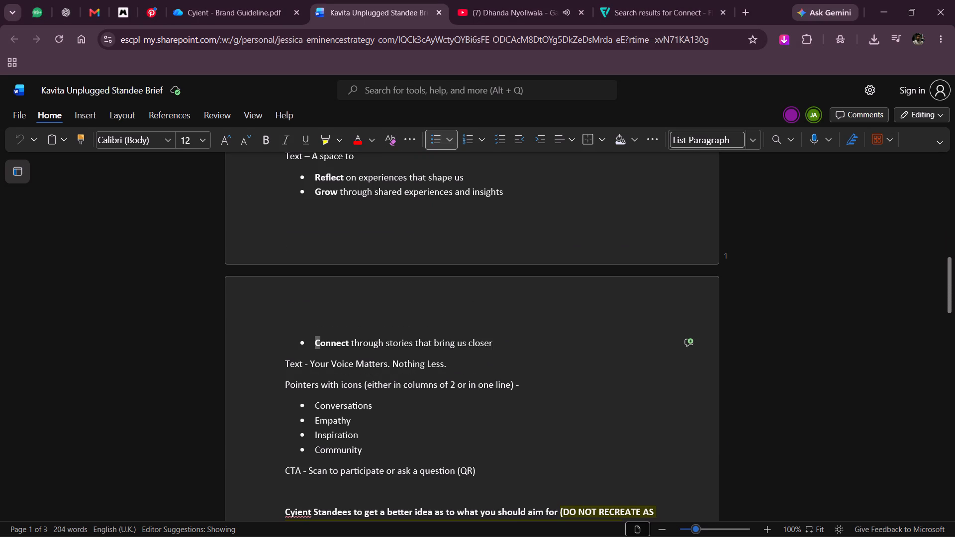
{"action": "left_click_drag", "start_coordinate": [345, 345], "coordinate": [510, 341]}
{"action": "key", "text": "ctrl+c"}
{"action": "left_click", "coordinate": [511, 341]}
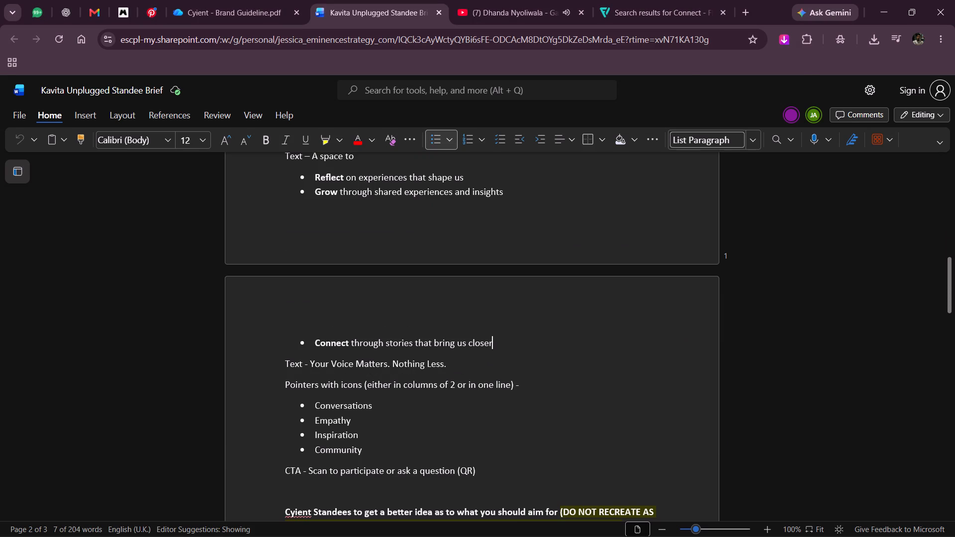
In Illustrator, move the third bullet circle below the "and insights" line and duplicate the "Reflect on experiences that shape us" line beside it.
{"action": "key", "text": "alt+Tab"}
{"action": "scroll", "coordinate": [260, 349], "scroll_direction": "up", "scroll_amount": 2, "text": "alt"}
{"action": "key", "text": "space"}
{"action": "left_click_drag", "start_coordinate": [257, 340], "coordinate": [345, 322]}
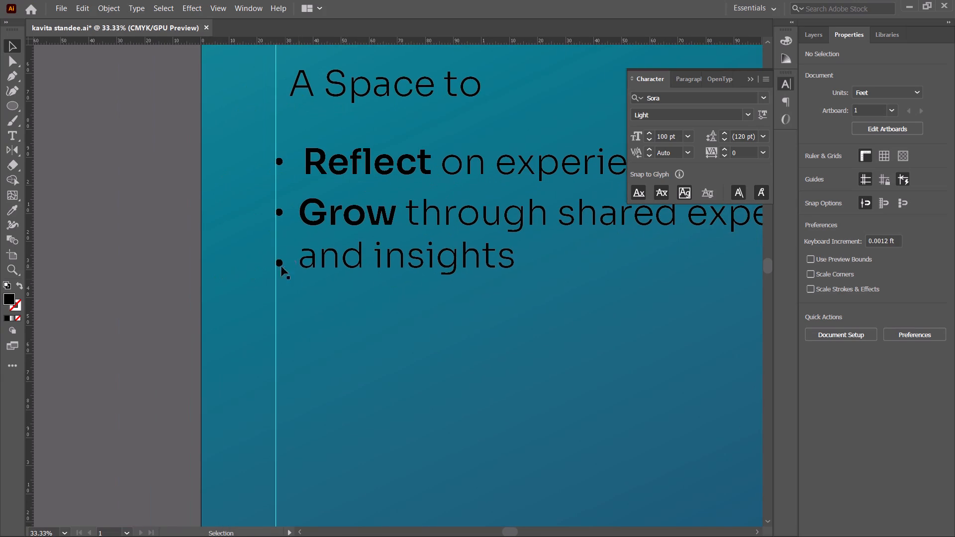
{"action": "left_click_drag", "start_coordinate": [280, 265], "coordinate": [278, 319], "text": "shift"}
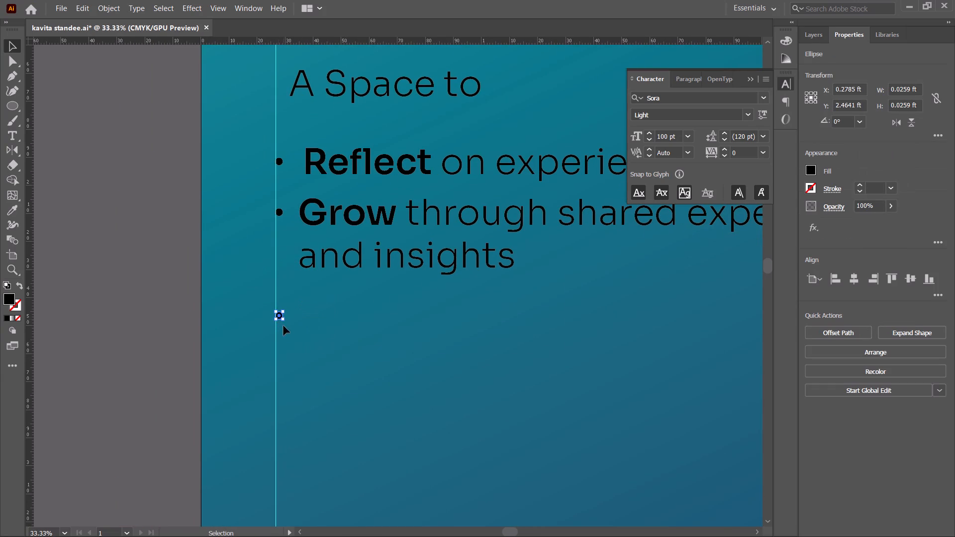
{"action": "left_click_drag", "start_coordinate": [337, 171], "coordinate": [346, 316], "text": "alt"}
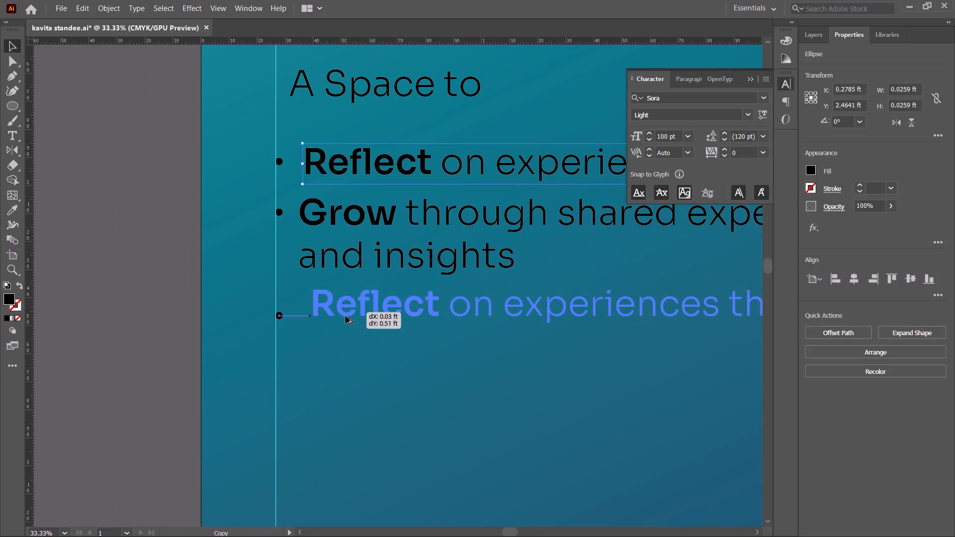
{"action": "left_click_drag", "start_coordinate": [346, 316], "coordinate": [340, 324], "text": "alt"}
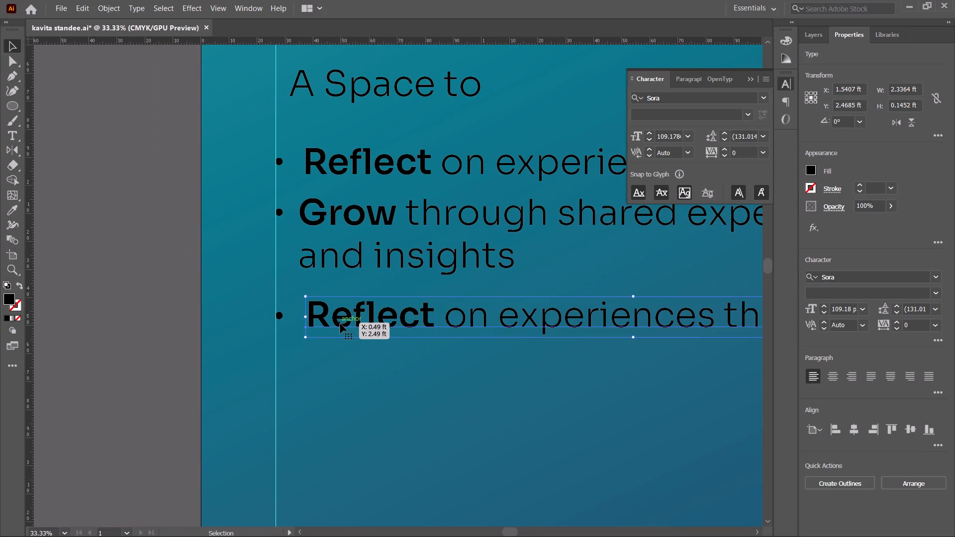
Replace the text of the duplicated "Reflect" line with the copied "Connect through stories that bring us closer".
{"action": "scroll", "coordinate": [345, 327], "scroll_direction": "down", "scroll_amount": 3, "text": "alt"}
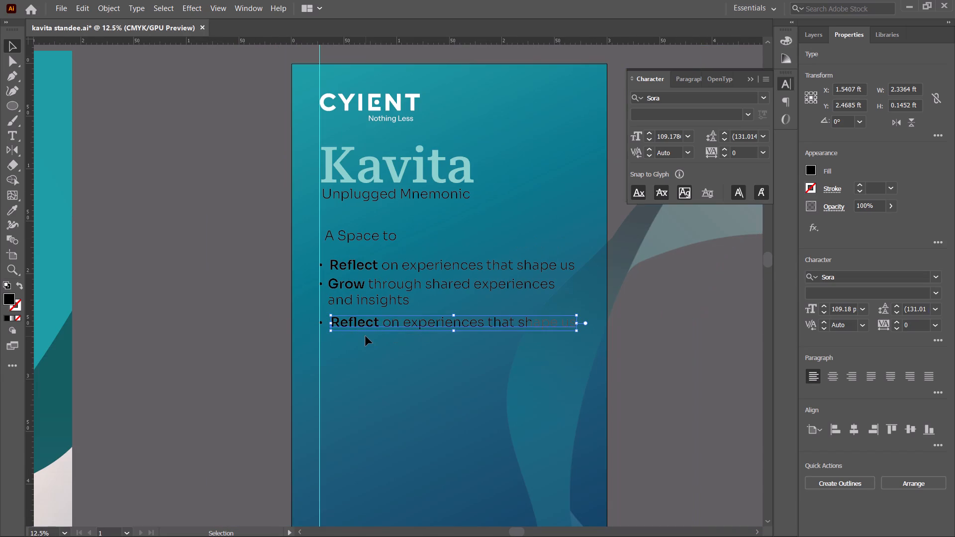
{"action": "key", "text": "t"}
{"action": "left_click_drag", "start_coordinate": [334, 323], "coordinate": [608, 339]}
{"action": "key", "text": "ctrl+v"}
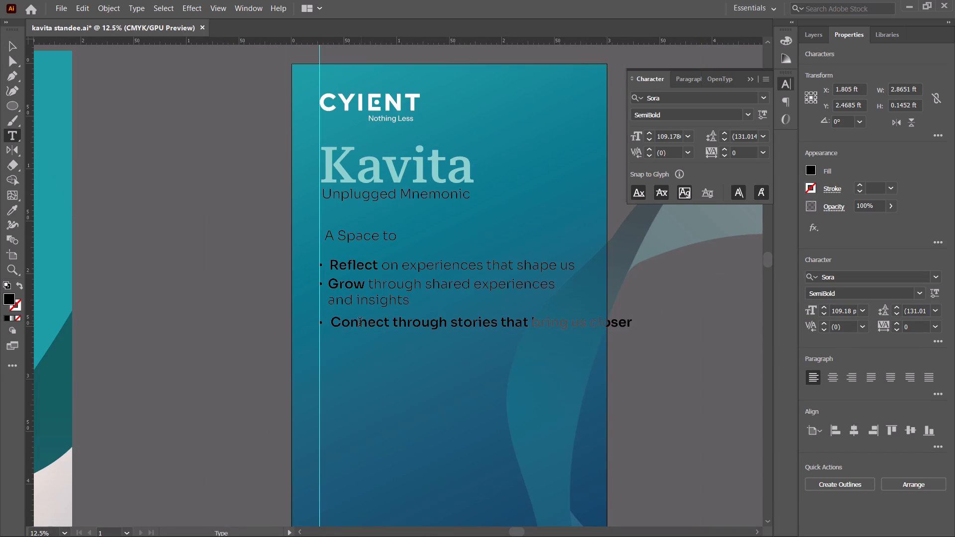
Set "through stories that bring us closer" in the third bullet to the Light weight, leaving out the word "Connect".
{"action": "left_click_drag", "start_coordinate": [395, 323], "coordinate": [841, 322]}
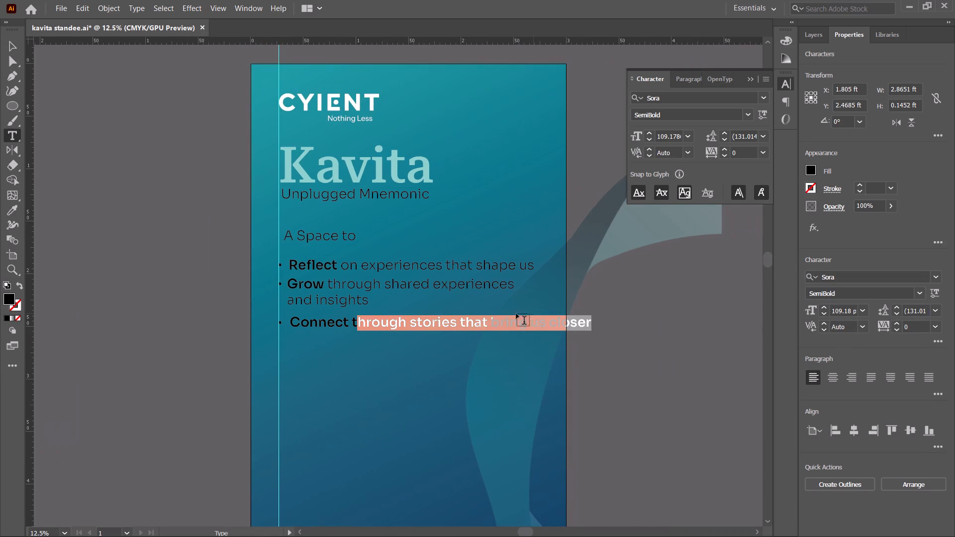
{"action": "left_click_drag", "start_coordinate": [351, 322], "coordinate": [660, 324]}
{"action": "left_click", "coordinate": [745, 113]}
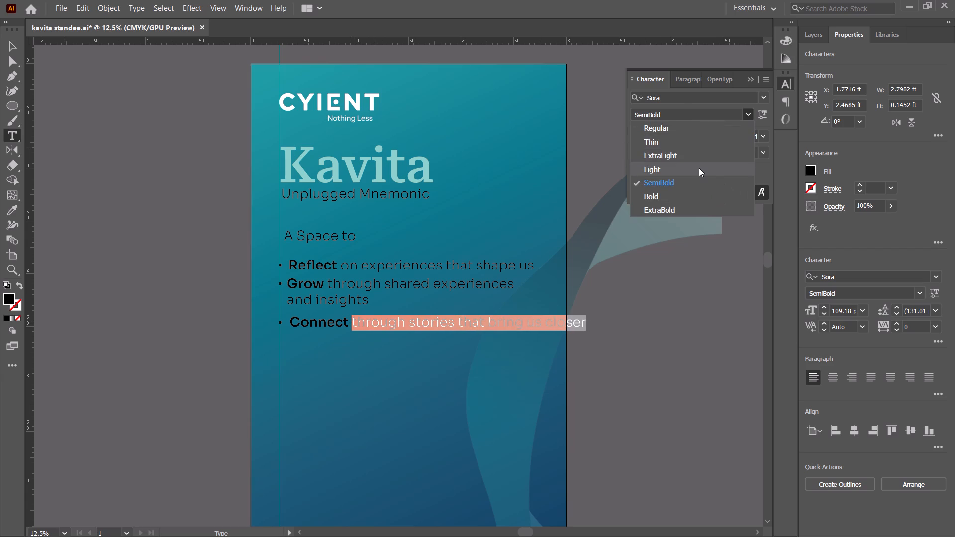
{"action": "left_click", "coordinate": [699, 168]}
{"action": "left_click", "coordinate": [16, 48]}
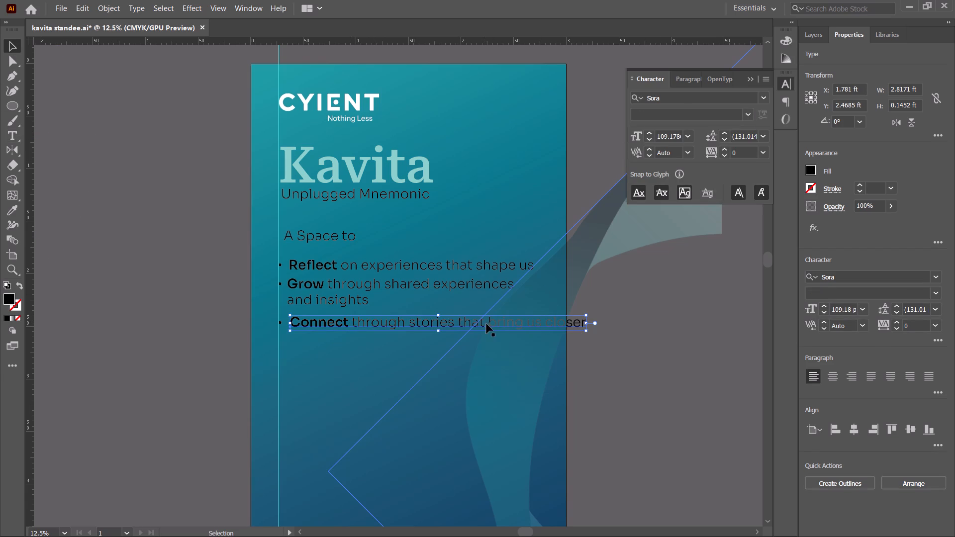
Break the "Connect" bullet text after "that" so that "bring us closer" starts a second line, and deselect it.
{"action": "key", "text": "t"}
{"action": "left_click", "coordinate": [488, 324]}
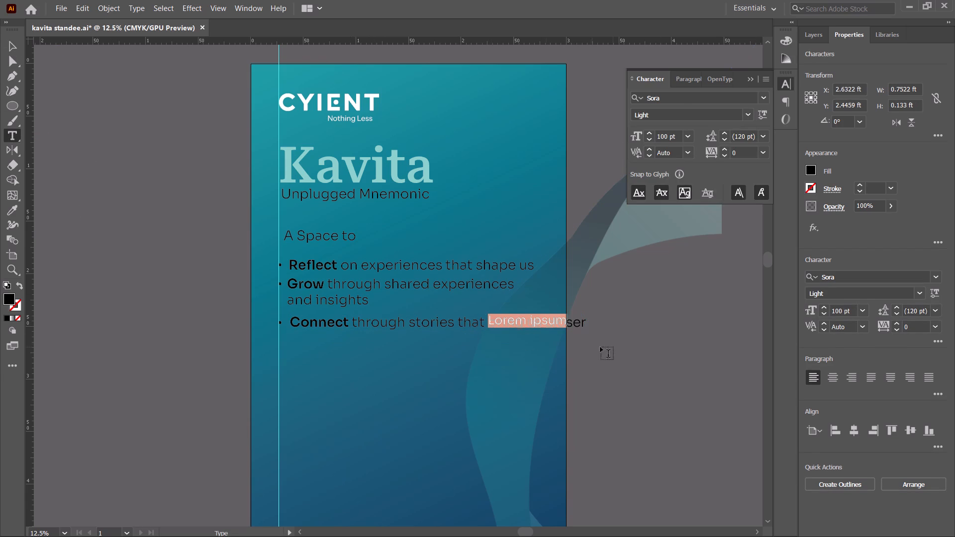
{"action": "key", "text": "ctrl+z"}
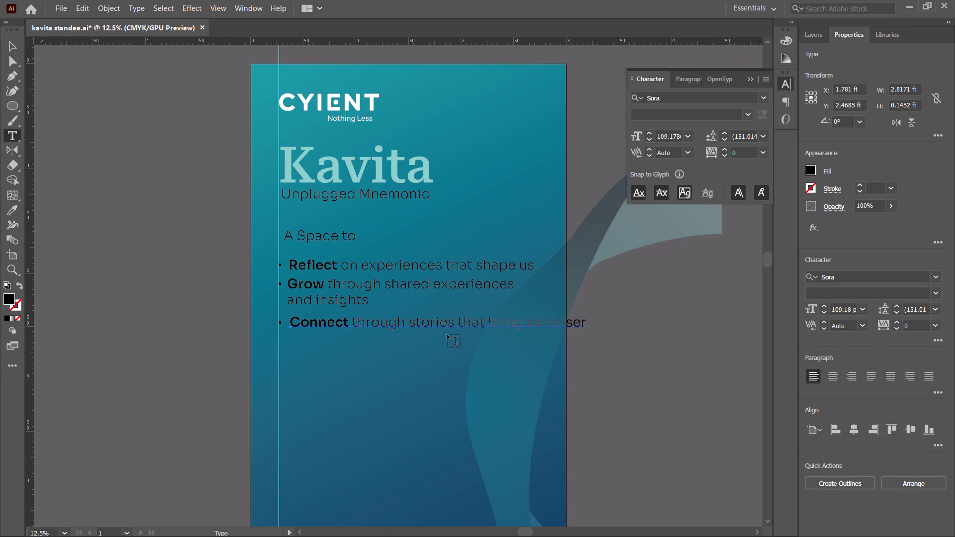
{"action": "left_click", "coordinate": [441, 322]}
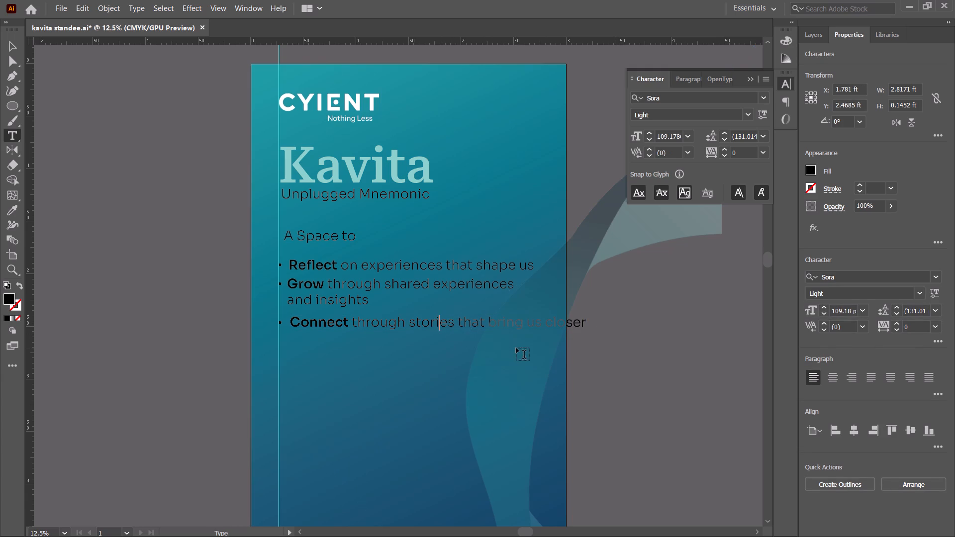
{"action": "key", "text": "Right"}
{"action": "key", "text": "Right"}
{"action": "key", "text": "Right"}
{"action": "key", "text": "Right"}
{"action": "key", "text": "Right"}
{"action": "key", "text": "Right"}
{"action": "key", "text": "Right"}
{"action": "key", "text": "Right"}
{"action": "key", "text": "BackSpace"}
{"action": "key", "text": "Return"}
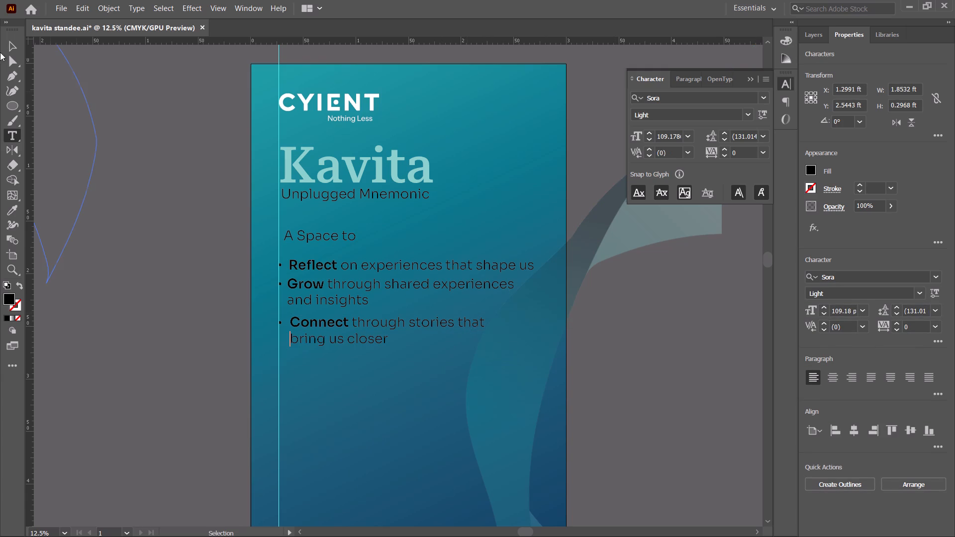
{"action": "left_click", "coordinate": [6, 49]}
{"action": "left_click", "coordinate": [82, 219]}
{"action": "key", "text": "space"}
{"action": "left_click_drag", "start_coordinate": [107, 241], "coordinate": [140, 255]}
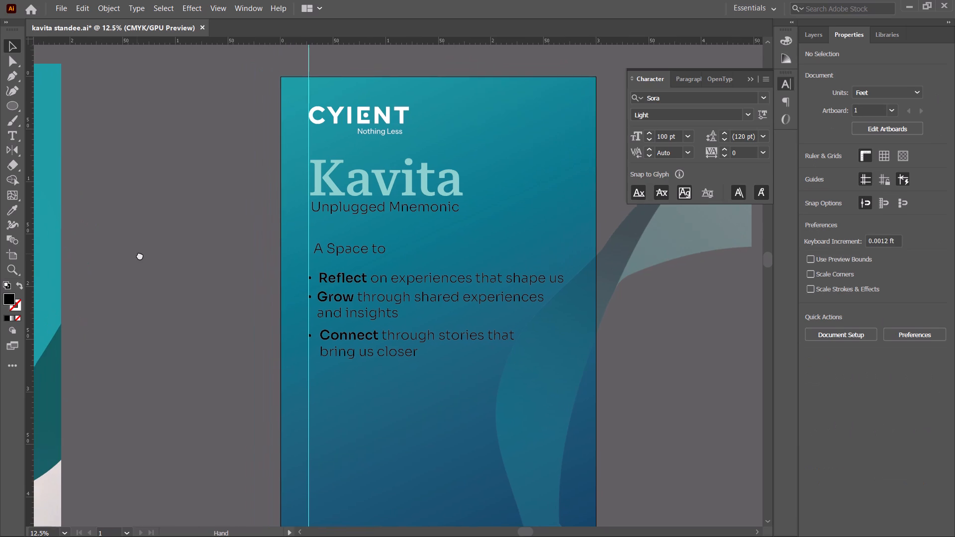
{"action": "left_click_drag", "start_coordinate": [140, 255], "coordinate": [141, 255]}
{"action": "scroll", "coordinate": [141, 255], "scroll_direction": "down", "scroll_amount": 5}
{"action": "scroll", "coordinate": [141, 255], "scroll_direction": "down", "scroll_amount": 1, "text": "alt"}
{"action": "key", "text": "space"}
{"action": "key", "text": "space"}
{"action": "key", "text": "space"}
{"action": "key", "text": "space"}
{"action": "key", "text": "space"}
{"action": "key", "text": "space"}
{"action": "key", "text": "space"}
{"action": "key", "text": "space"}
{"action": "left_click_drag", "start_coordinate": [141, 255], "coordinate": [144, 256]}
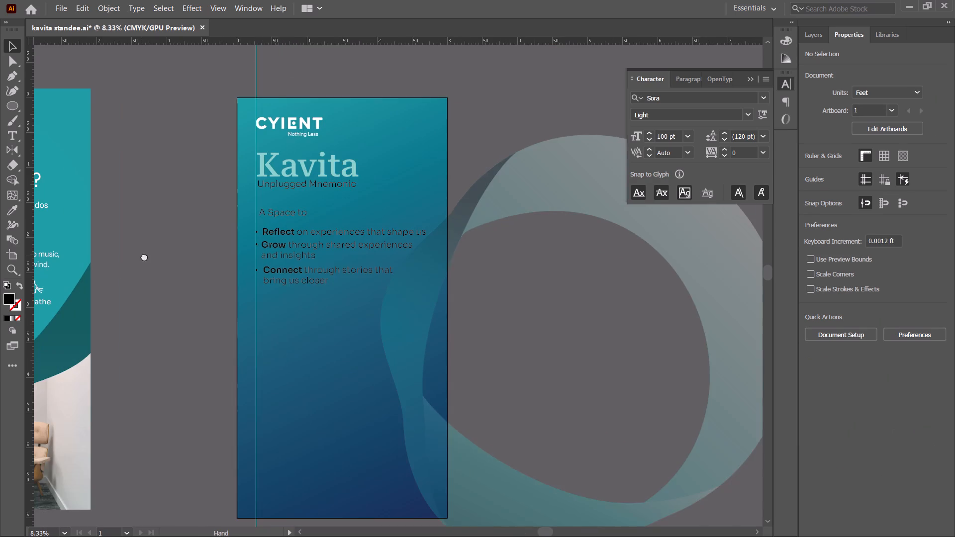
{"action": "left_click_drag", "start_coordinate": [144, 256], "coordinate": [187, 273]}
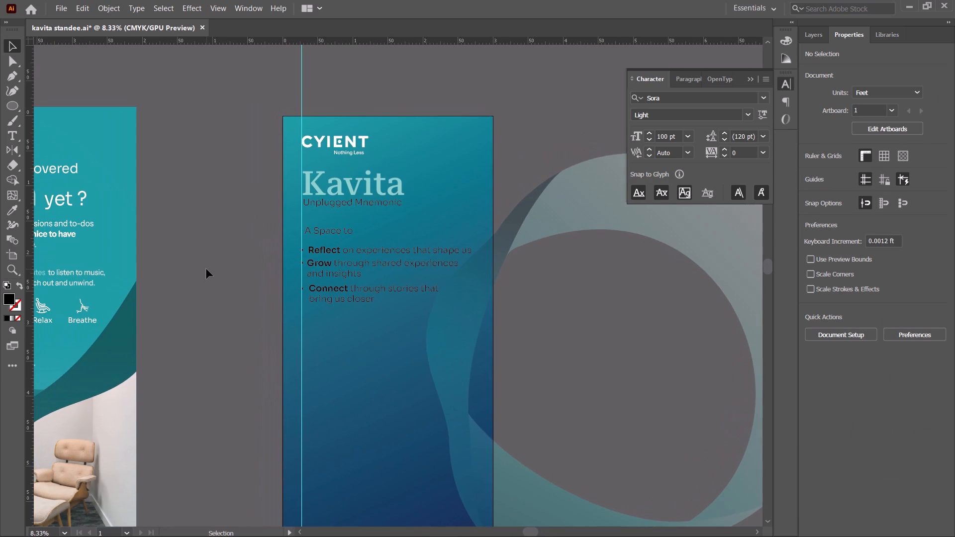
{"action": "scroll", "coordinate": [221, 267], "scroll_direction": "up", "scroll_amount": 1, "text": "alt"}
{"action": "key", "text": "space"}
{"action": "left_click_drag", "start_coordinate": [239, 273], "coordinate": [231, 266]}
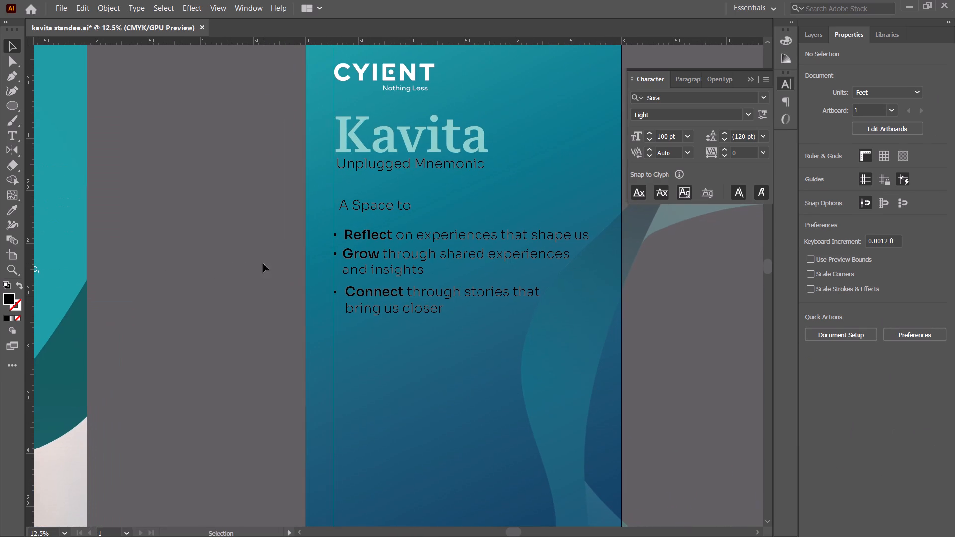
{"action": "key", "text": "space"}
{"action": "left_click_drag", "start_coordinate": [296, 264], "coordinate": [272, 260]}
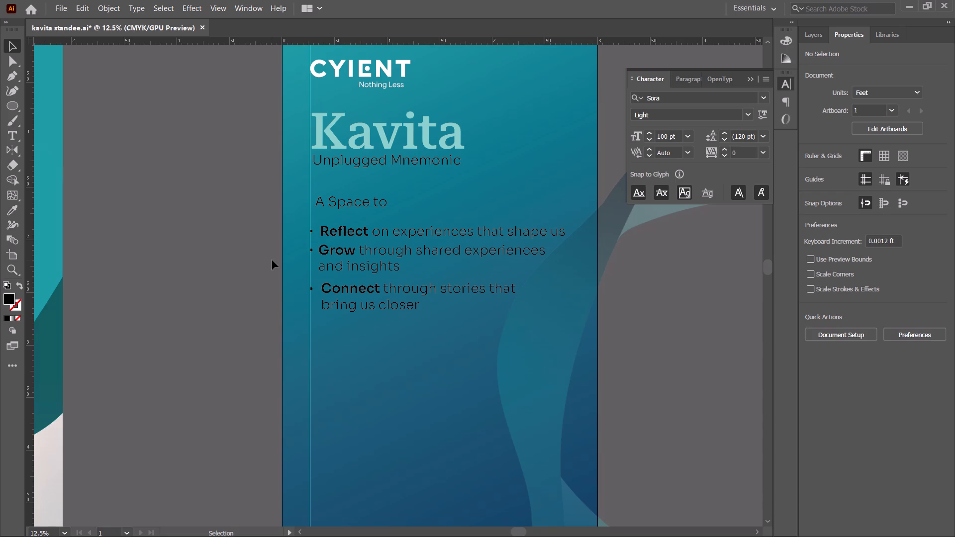
{"action": "key", "text": "alt+Tab"}
{"action": "left_click", "coordinate": [534, 0]}
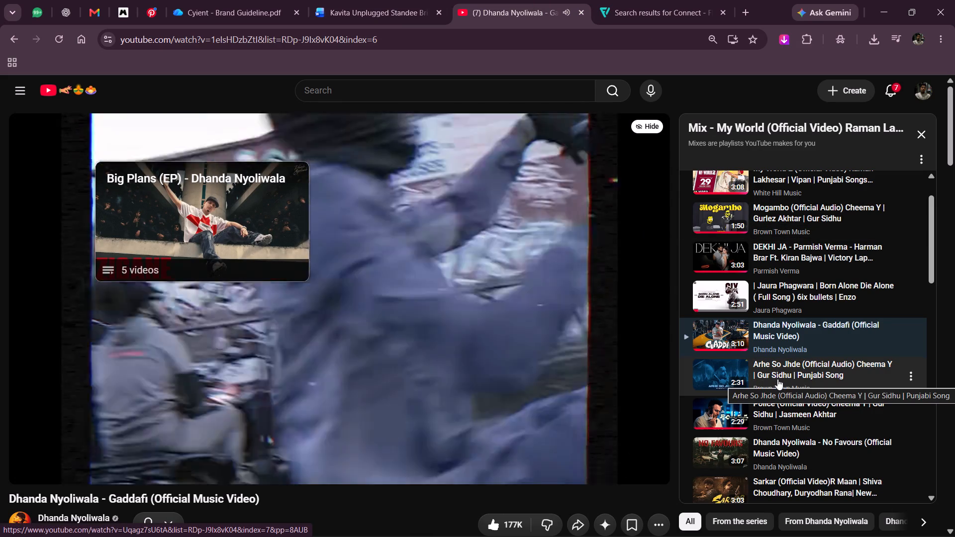
{"action": "scroll", "coordinate": [818, 441], "scroll_direction": "down", "scroll_amount": 1}
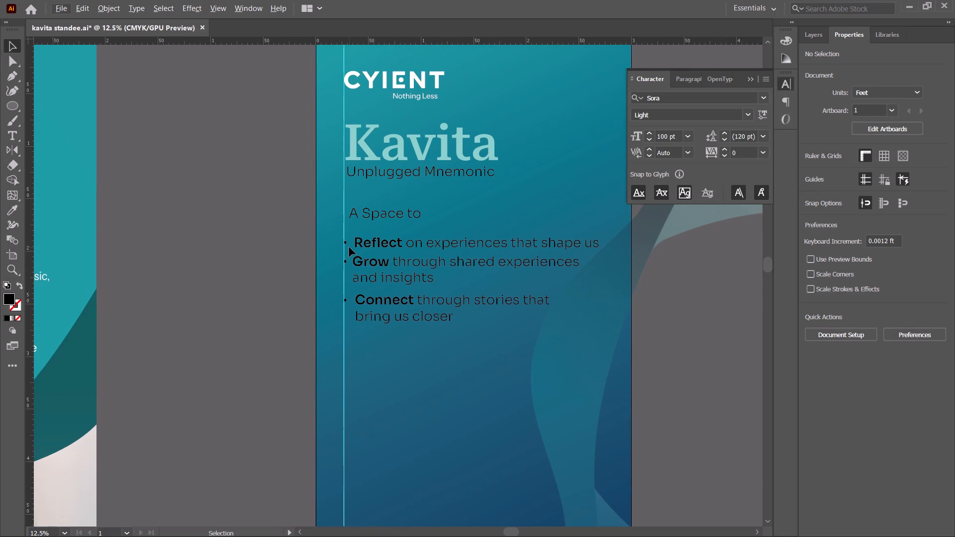
Move the "Reflect on experiences that shape us" line and its bullet dot below the "Connect" point.
{"action": "left_click_drag", "start_coordinate": [309, 229], "coordinate": [370, 245]}
{"action": "left_click_drag", "start_coordinate": [378, 242], "coordinate": [378, 336]}
{"action": "left_click", "coordinate": [233, 303]}
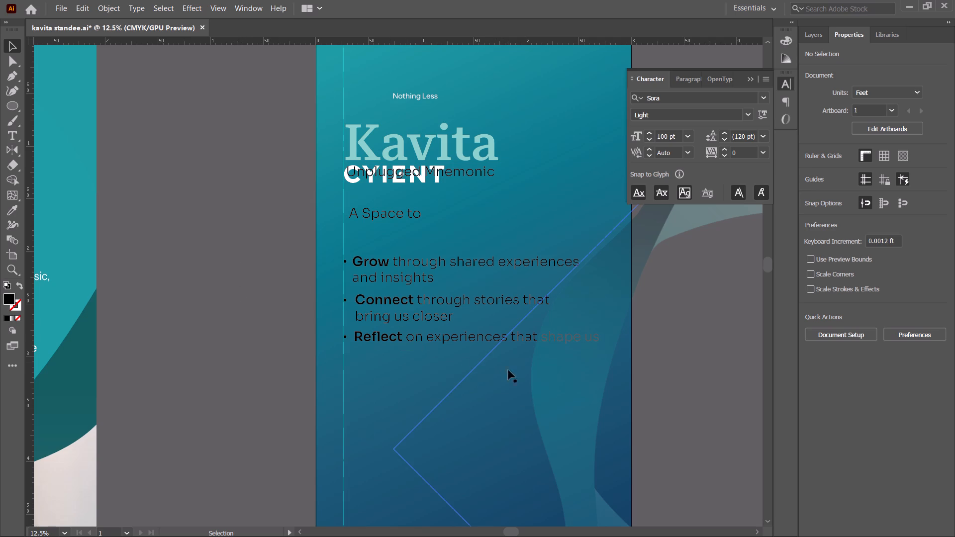
Reorder the translucent ring image in the layer stack so it sits beneath the "Nothing Less" text and directly above the locked background rectangle.
{"action": "left_click", "coordinate": [566, 399]}
{"action": "left_click", "coordinate": [798, 36]}
{"action": "left_click", "coordinate": [808, 40]}
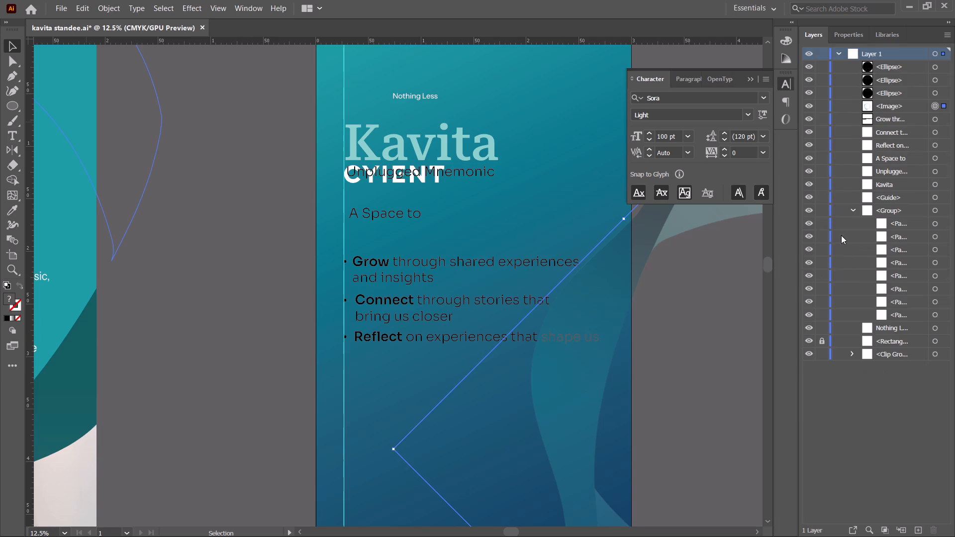
{"action": "left_click_drag", "start_coordinate": [895, 103], "coordinate": [889, 219]}
{"action": "left_click", "coordinate": [639, 406]}
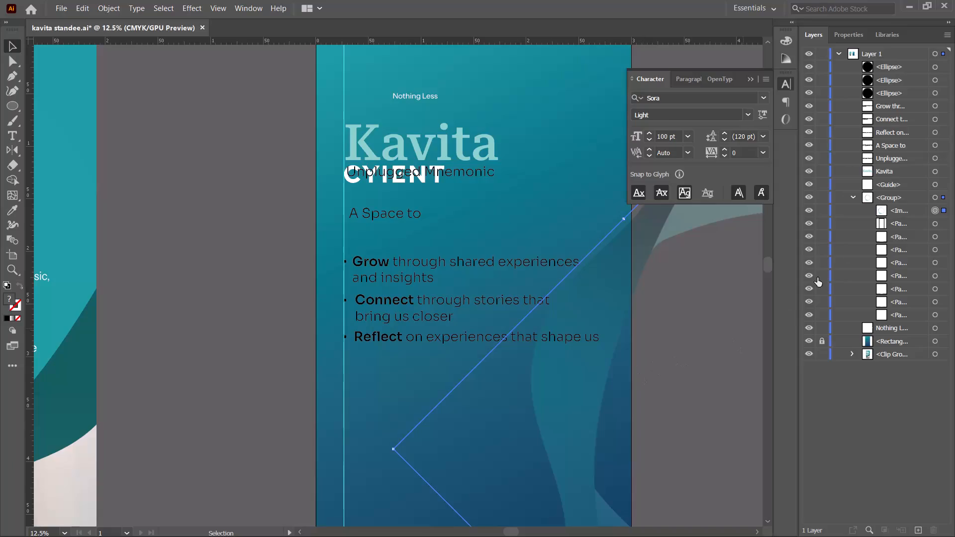
{"action": "left_click_drag", "start_coordinate": [898, 209], "coordinate": [890, 302]}
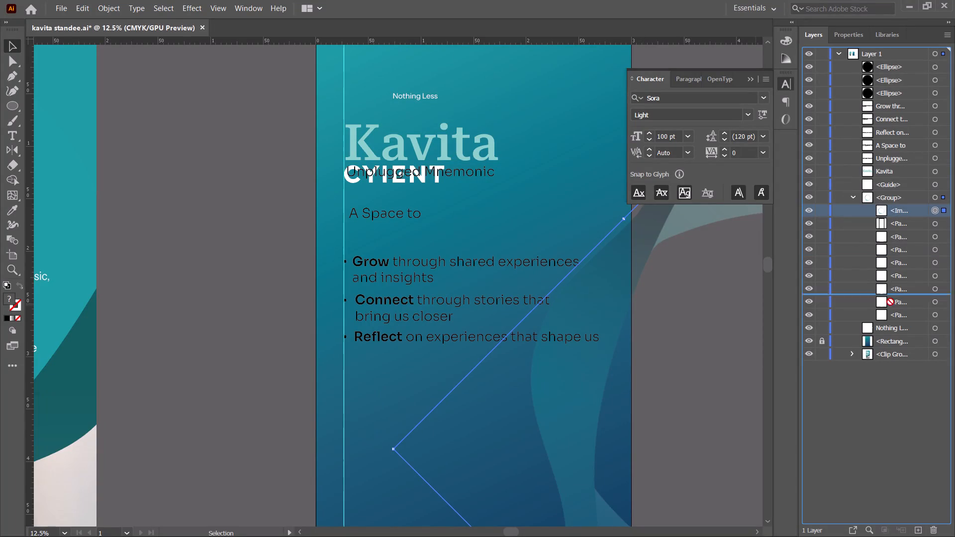
{"action": "left_click_drag", "start_coordinate": [890, 302], "coordinate": [879, 336]}
{"action": "left_click", "coordinate": [710, 352]}
Identify the displaced CYIENT logo group in the layer stack and move the logo back up above the "Nothing Less" tagline.
{"action": "left_click", "coordinate": [856, 195]}
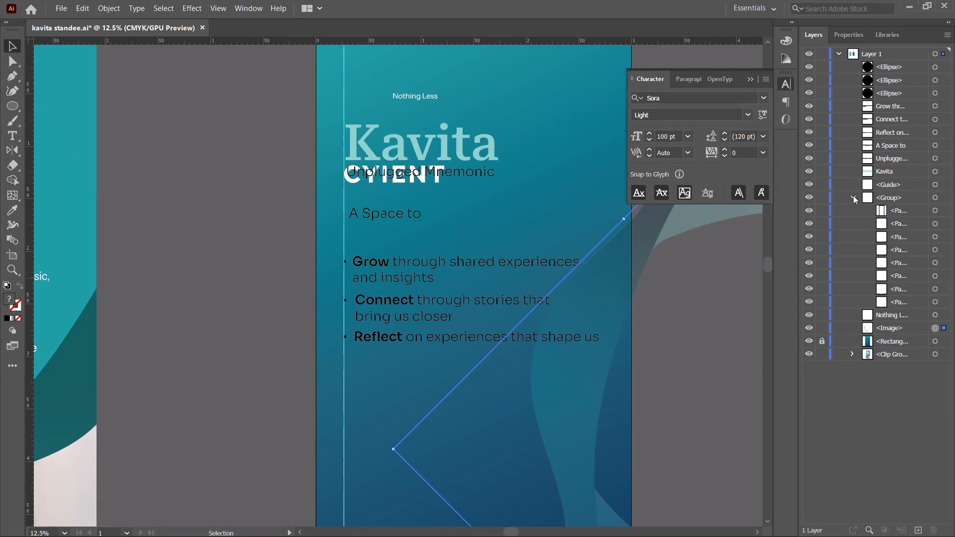
{"action": "left_click", "coordinate": [812, 195]}
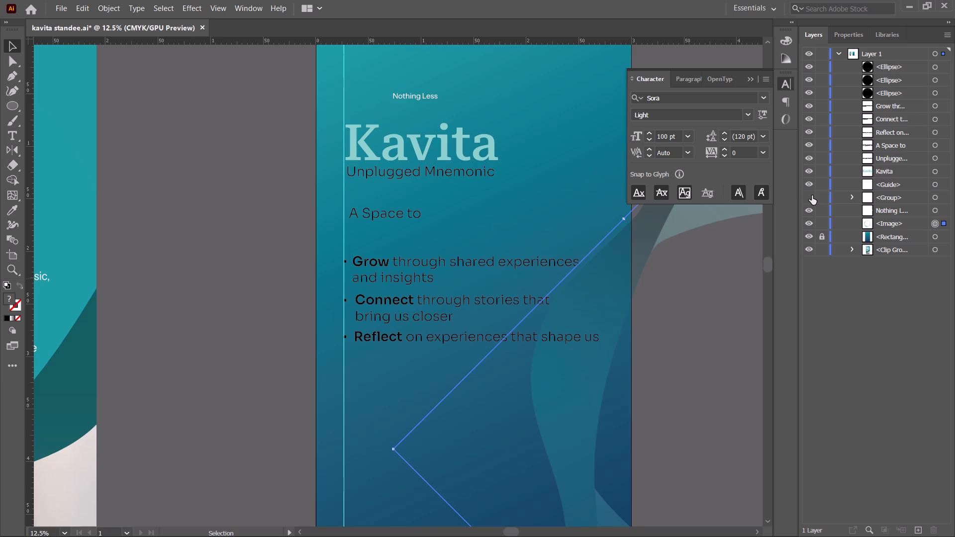
{"action": "left_click", "coordinate": [812, 195]}
{"action": "left_click", "coordinate": [719, 335]}
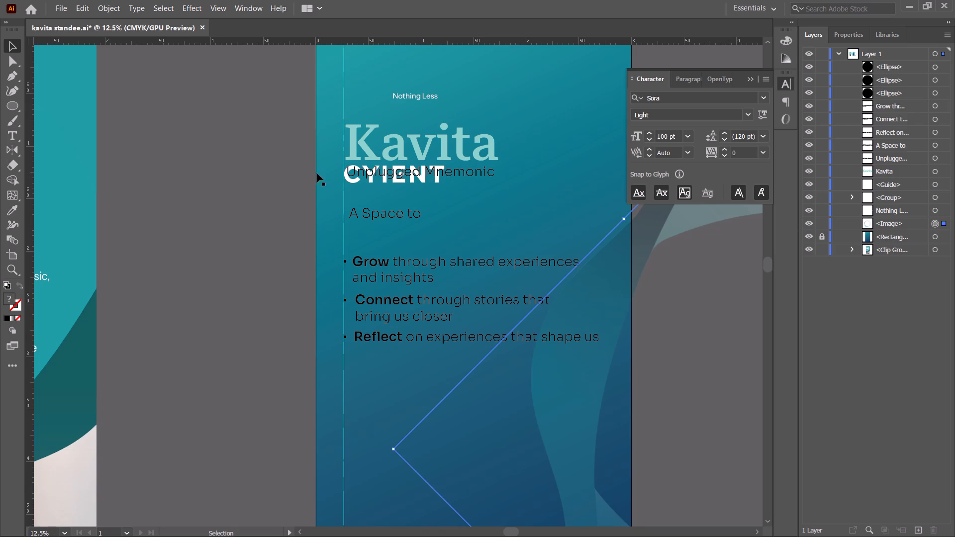
{"action": "left_click_drag", "start_coordinate": [370, 179], "coordinate": [368, 73]}
{"action": "key", "text": "ctrl+z"}
{"action": "left_click", "coordinate": [507, 208]}
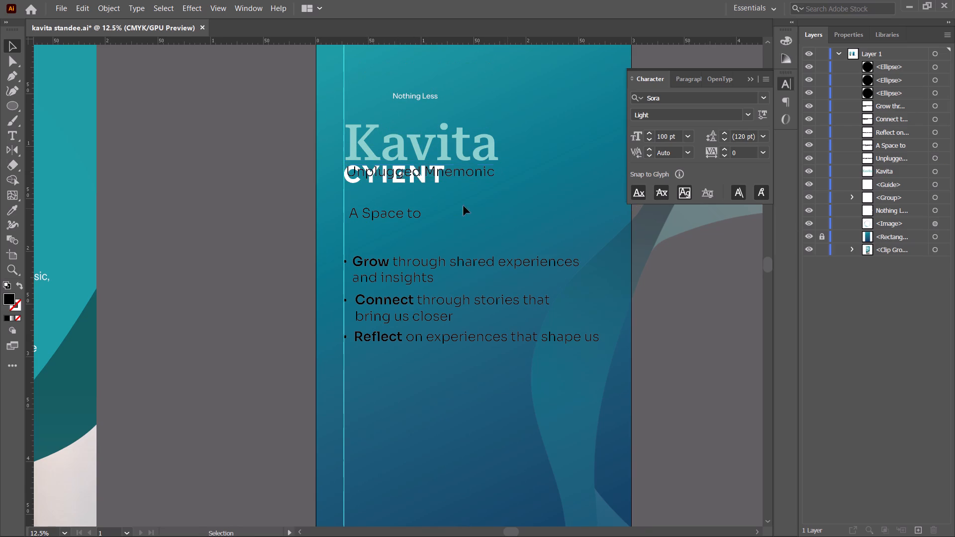
{"action": "left_click_drag", "start_coordinate": [411, 181], "coordinate": [410, 116]}
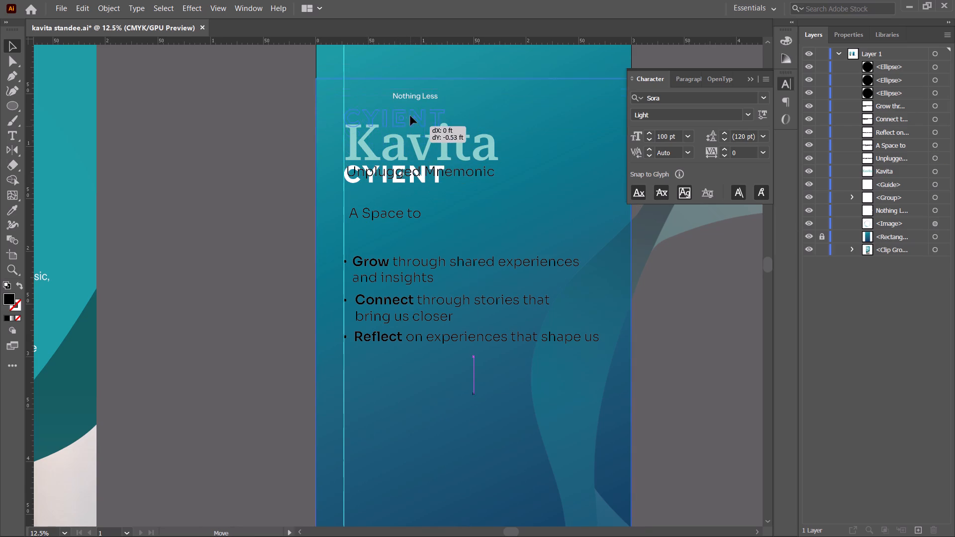
{"action": "left_click_drag", "start_coordinate": [410, 116], "coordinate": [405, 85]}
{"action": "left_click", "coordinate": [232, 182]}
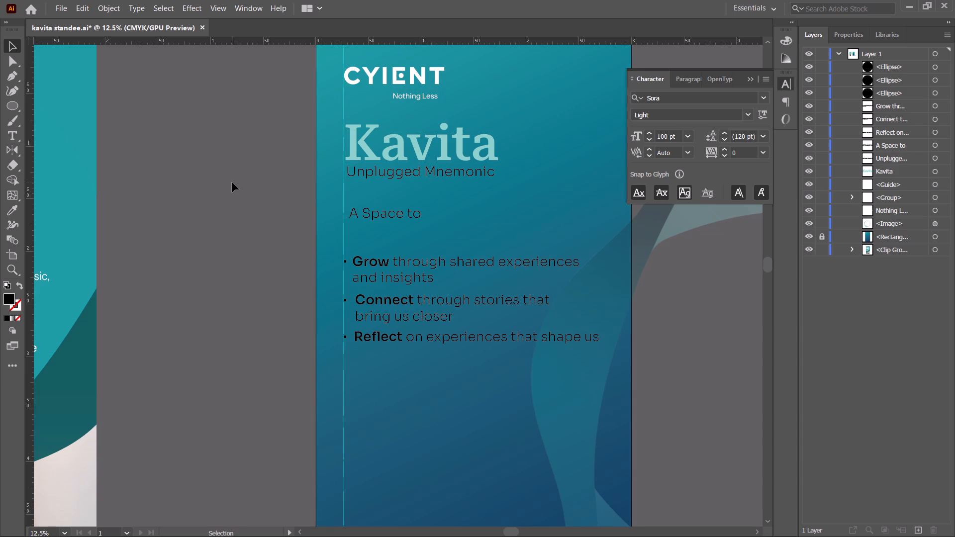
Shift the CYIENT logo slightly down so it sits closer to the "Nothing Less" tagline.
{"action": "key", "text": "space"}
{"action": "key", "text": "space"}
{"action": "left_click_drag", "start_coordinate": [247, 177], "coordinate": [243, 251]}
{"action": "scroll", "coordinate": [401, 158], "scroll_direction": "up", "scroll_amount": 2, "text": "alt"}
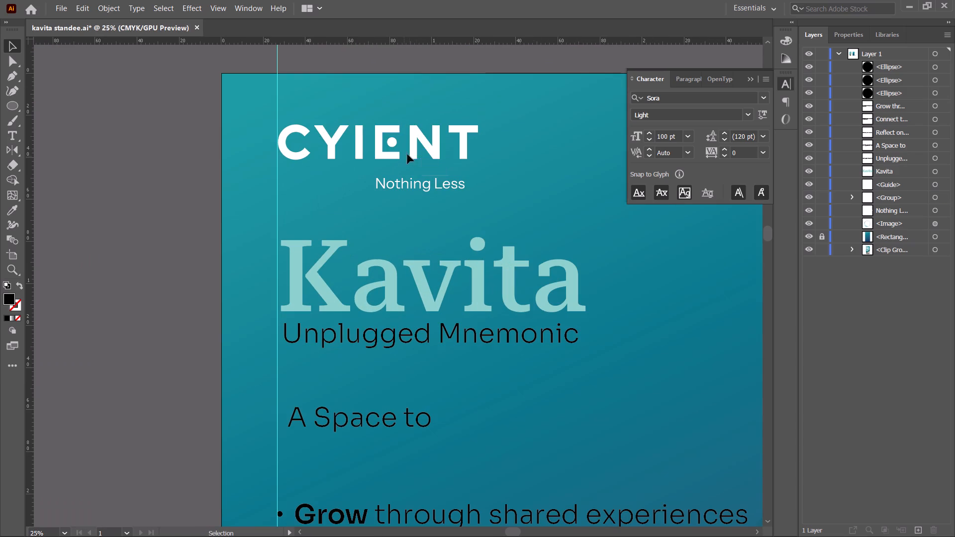
{"action": "left_click_drag", "start_coordinate": [421, 150], "coordinate": [421, 158]}
{"action": "left_click_drag", "start_coordinate": [415, 150], "coordinate": [414, 159]}
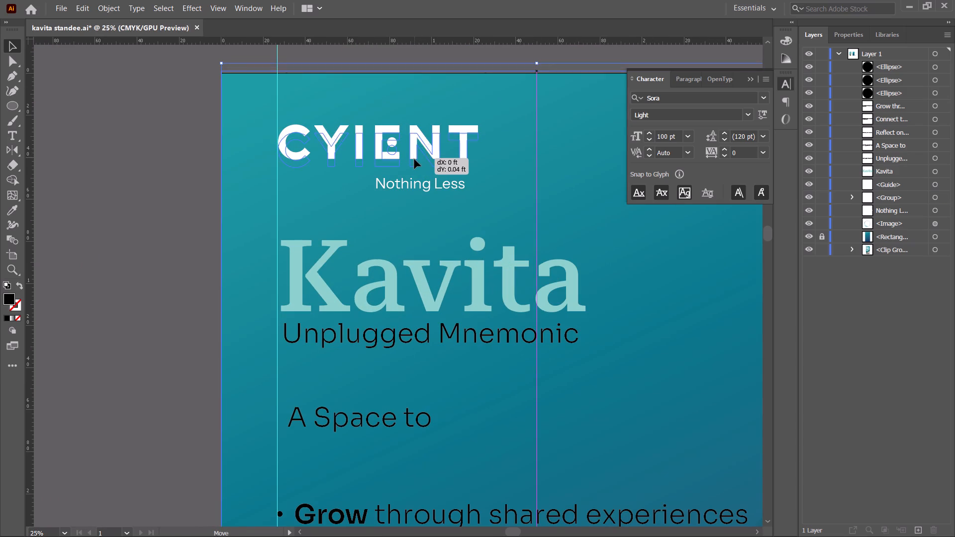
{"action": "left_click_drag", "start_coordinate": [414, 159], "coordinate": [414, 162]}
{"action": "left_click", "coordinate": [159, 198]}
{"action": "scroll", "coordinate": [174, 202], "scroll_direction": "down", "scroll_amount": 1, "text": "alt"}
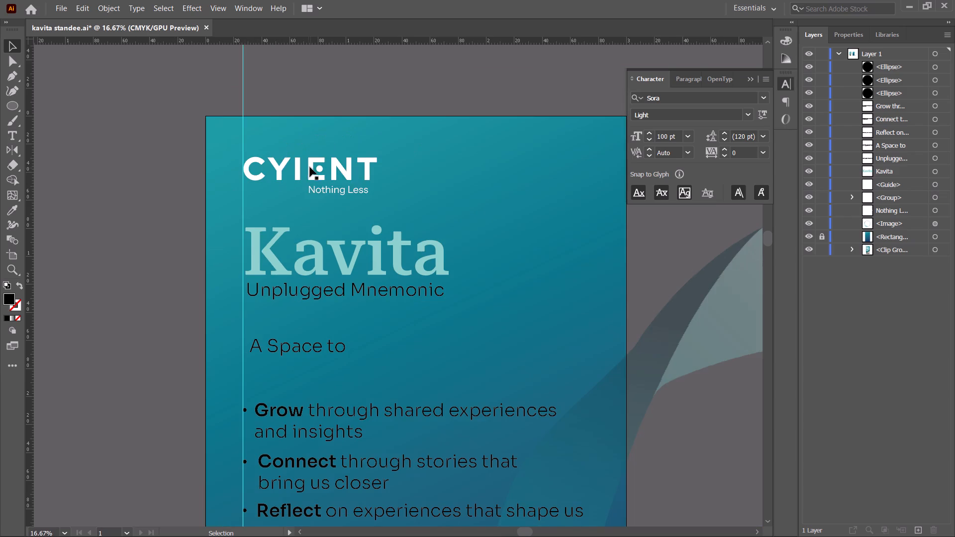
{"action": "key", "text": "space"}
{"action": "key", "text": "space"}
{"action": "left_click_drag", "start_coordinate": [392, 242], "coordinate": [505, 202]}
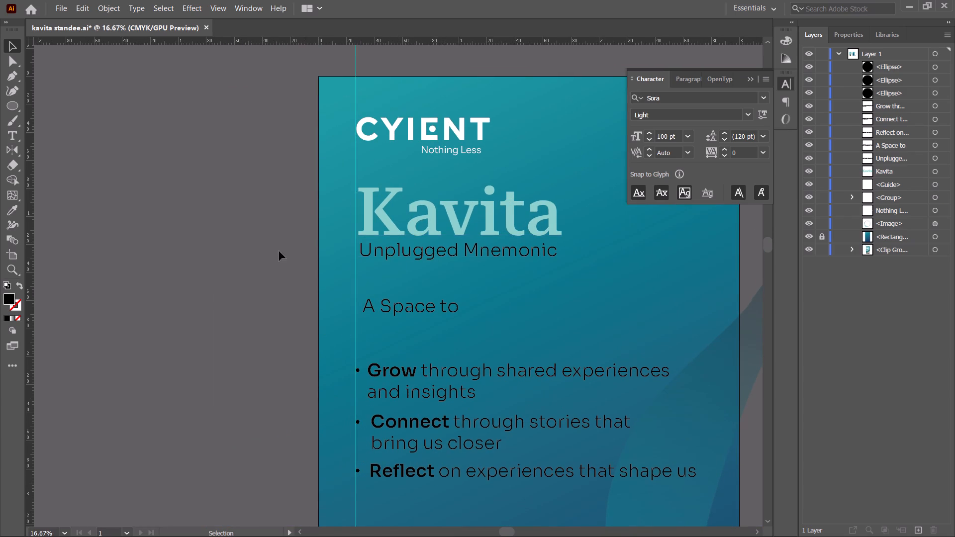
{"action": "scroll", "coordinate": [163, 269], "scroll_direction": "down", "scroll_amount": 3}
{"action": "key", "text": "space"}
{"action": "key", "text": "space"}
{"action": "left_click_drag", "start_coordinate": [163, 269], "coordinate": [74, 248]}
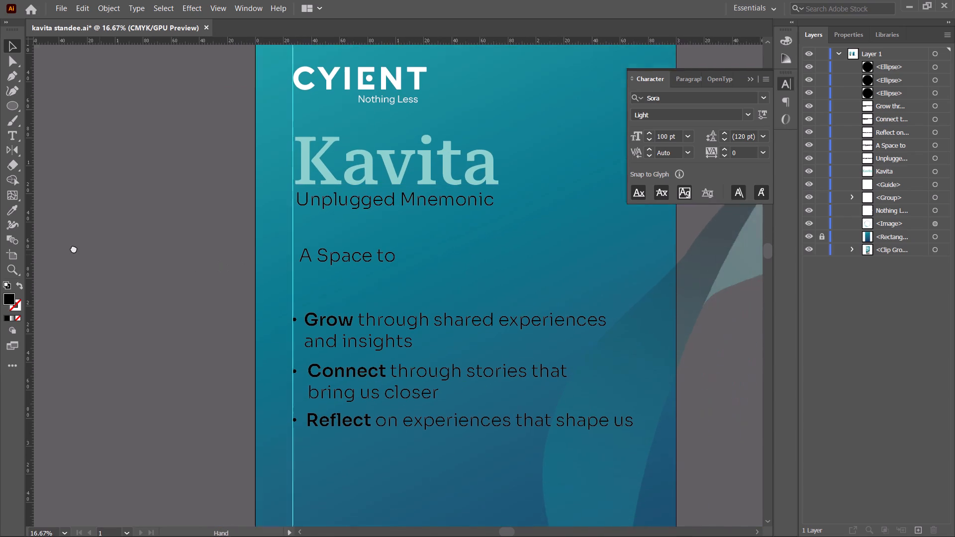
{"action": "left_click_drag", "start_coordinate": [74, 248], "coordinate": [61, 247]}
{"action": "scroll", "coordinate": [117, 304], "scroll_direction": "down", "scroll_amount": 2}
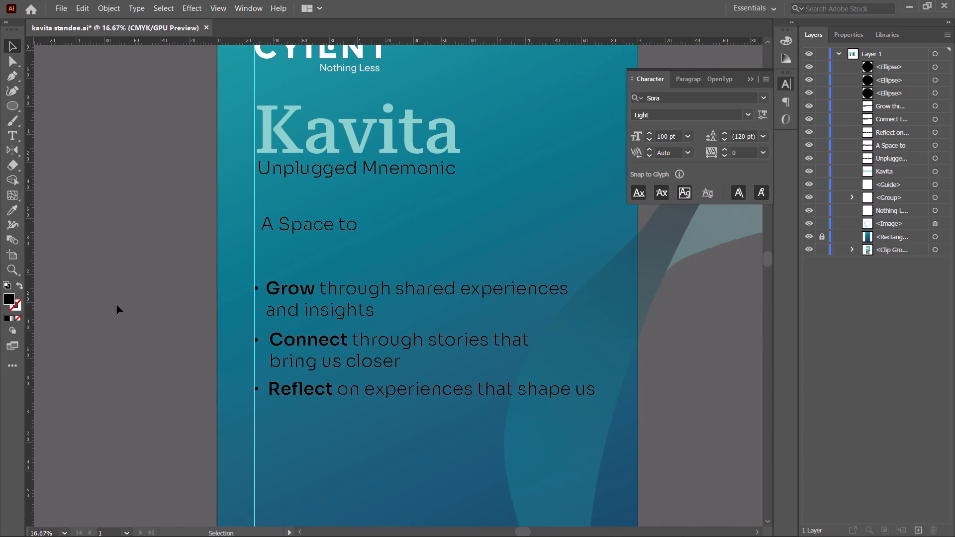
Skip the YouTube ad in Chrome, bring up the Kavita Unplugged standee brief, and return to Illustrator.
{"action": "key", "text": "alt+Tab"}
{"action": "left_click", "coordinate": [511, 1]}
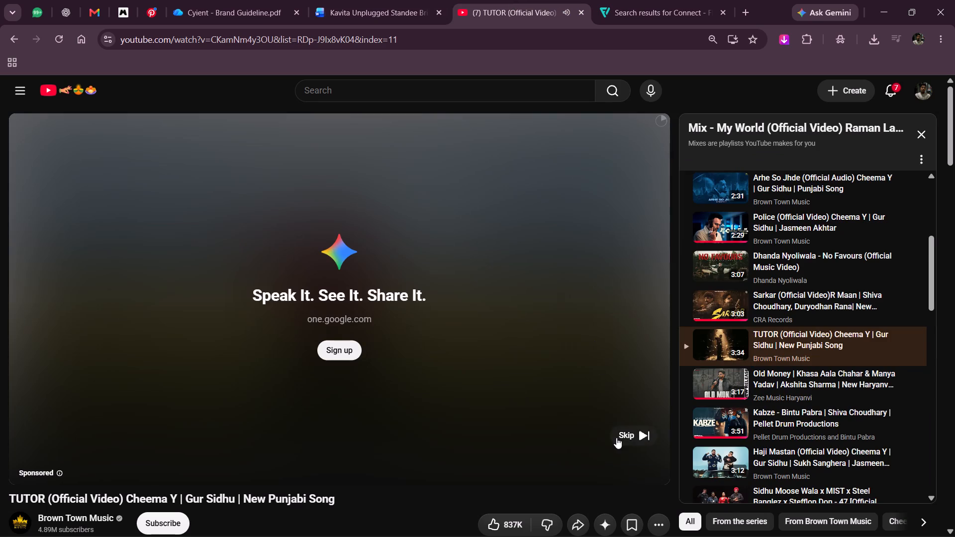
{"action": "left_click", "coordinate": [616, 436]}
{"action": "left_click", "coordinate": [392, 0]}
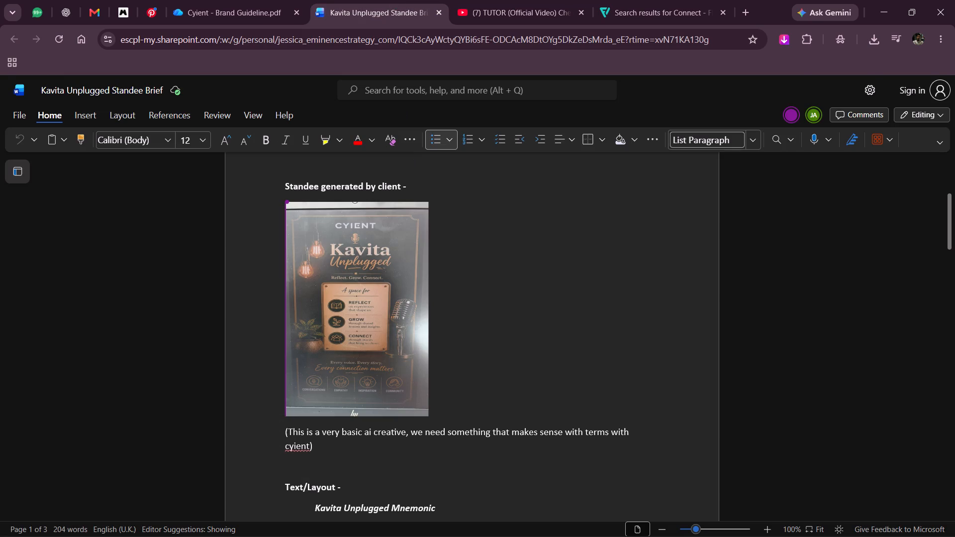
{"action": "key", "text": "alt+Tab"}
Move the vertical guide from the bullet dots to the starting edge of the "Reflect" text.
{"action": "key", "text": "space"}
{"action": "key", "text": "space"}
{"action": "left_click_drag", "start_coordinate": [301, 309], "coordinate": [346, 309]}
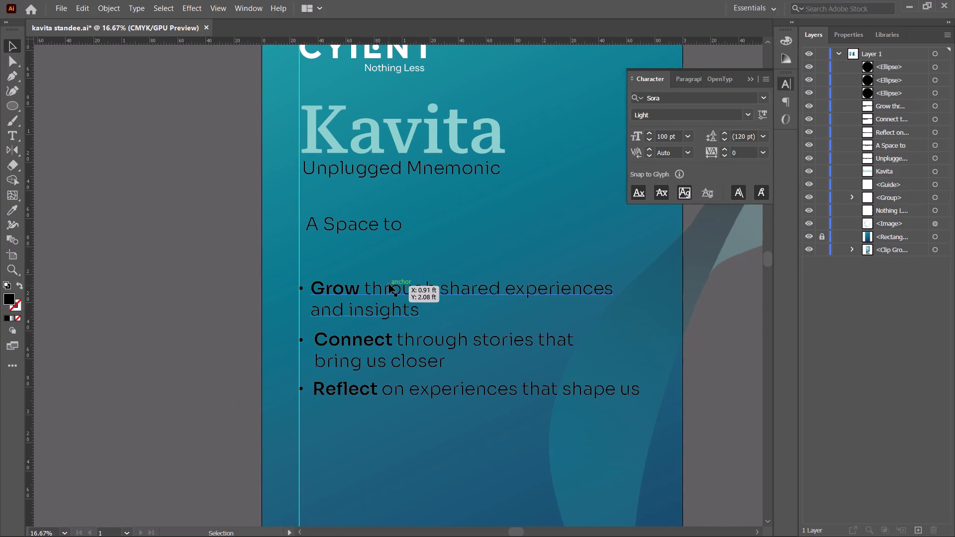
{"action": "scroll", "coordinate": [385, 290], "scroll_direction": "down", "scroll_amount": 2, "text": "alt"}
{"action": "left_click", "coordinate": [225, 296]}
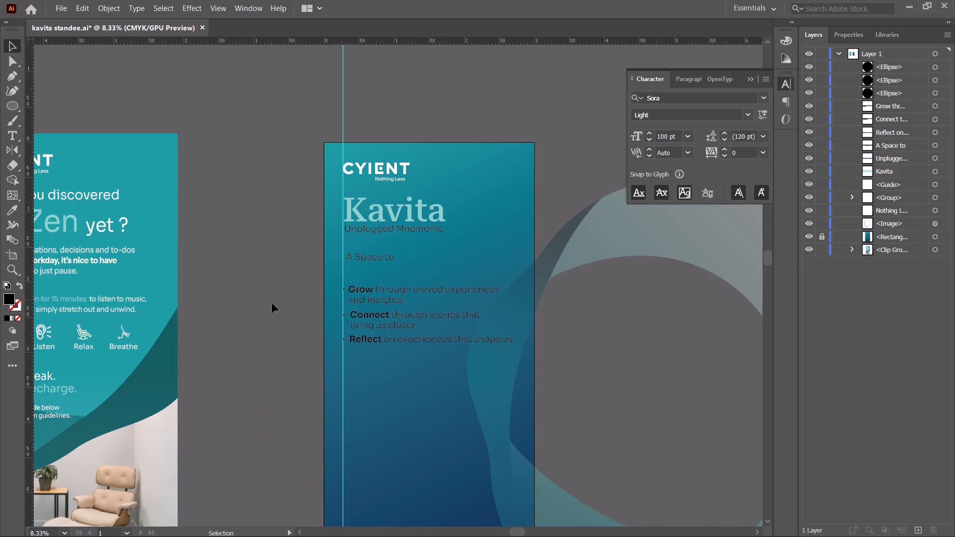
{"action": "scroll", "coordinate": [368, 343], "scroll_direction": "up", "scroll_amount": 1, "text": "alt"}
{"action": "scroll", "coordinate": [368, 343], "scroll_direction": "down", "scroll_amount": 1}
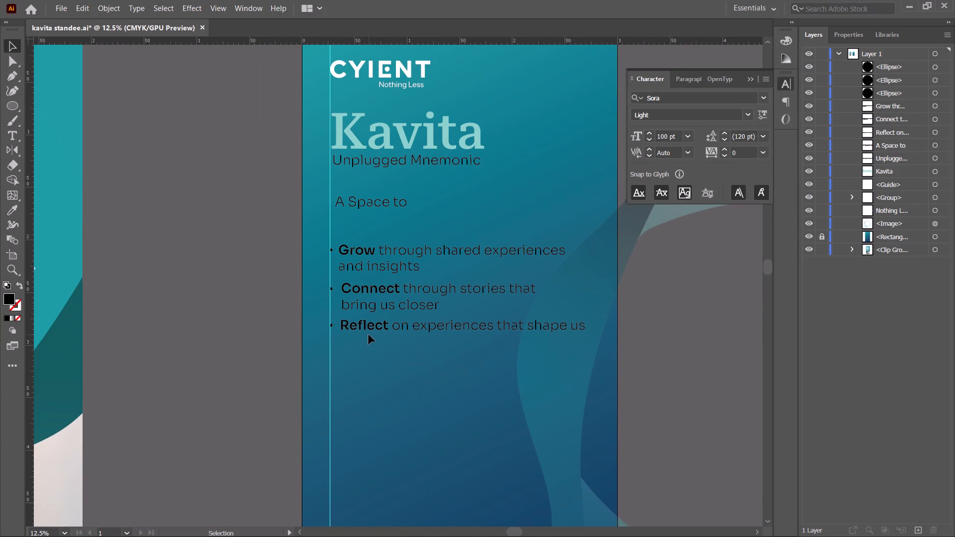
{"action": "scroll", "coordinate": [376, 330], "scroll_direction": "up", "scroll_amount": 1, "text": "alt"}
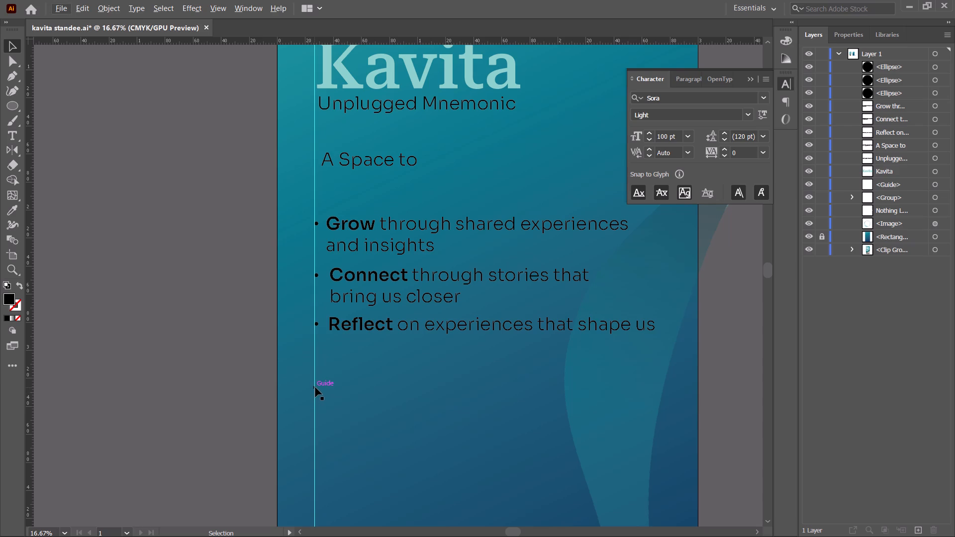
{"action": "left_click_drag", "start_coordinate": [315, 387], "coordinate": [328, 388]}
{"action": "scroll", "coordinate": [351, 293], "scroll_direction": "up", "scroll_amount": 4, "text": "alt"}
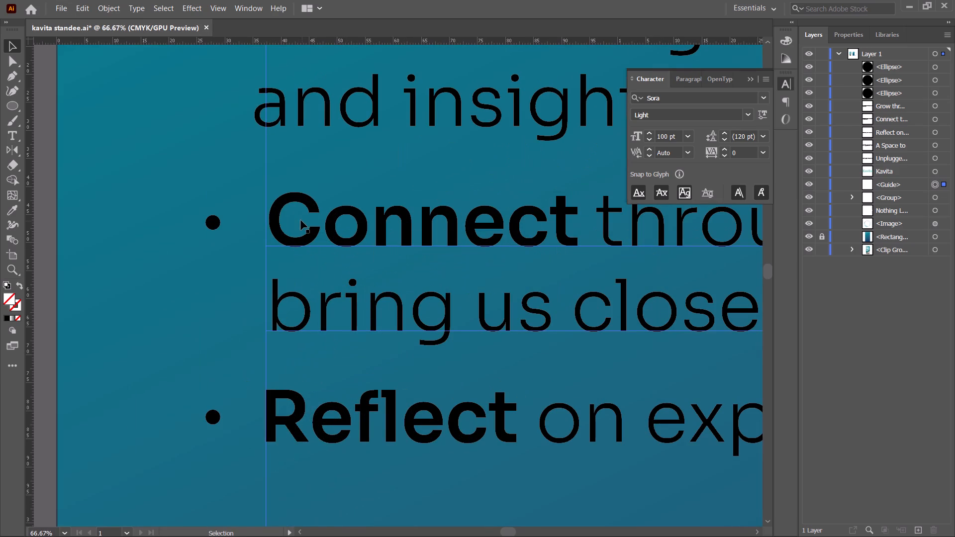
Align the starting edges of the "Connect" and "Grow" text blocks to the vertical guide.
{"action": "left_click", "coordinate": [286, 209]}
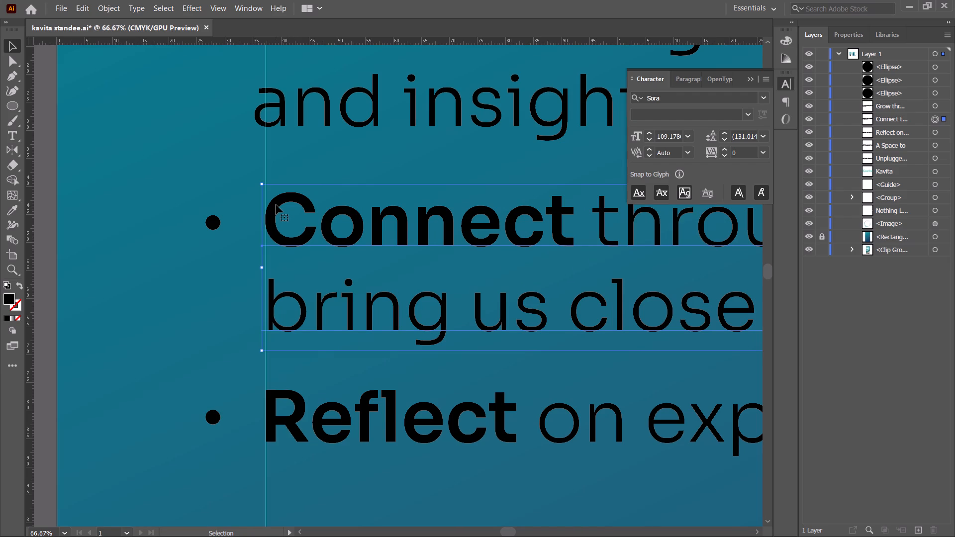
{"action": "key", "text": "Right"}
{"action": "left_click_drag", "start_coordinate": [288, 106], "coordinate": [297, 107]}
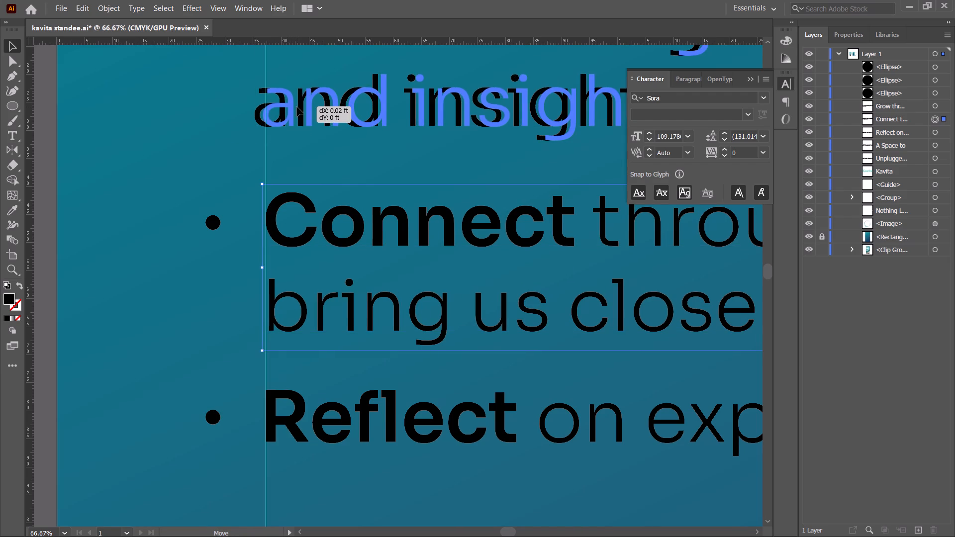
{"action": "left_click_drag", "start_coordinate": [297, 107], "coordinate": [299, 107]}
Move the vertical guide back to the outer edge of the bullet dots and deselect it.
{"action": "scroll", "coordinate": [299, 107], "scroll_direction": "up", "scroll_amount": 4}
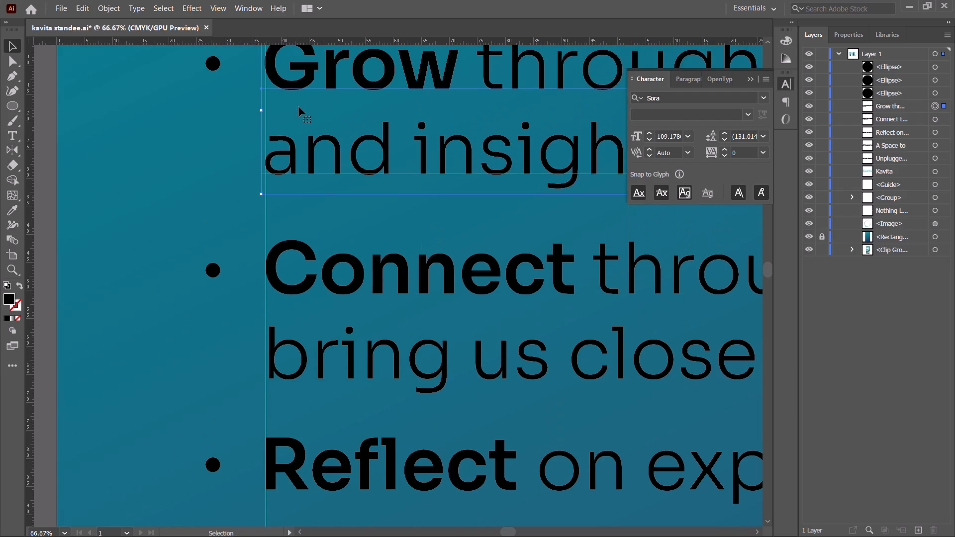
{"action": "scroll", "coordinate": [299, 107], "scroll_direction": "up", "scroll_amount": 3}
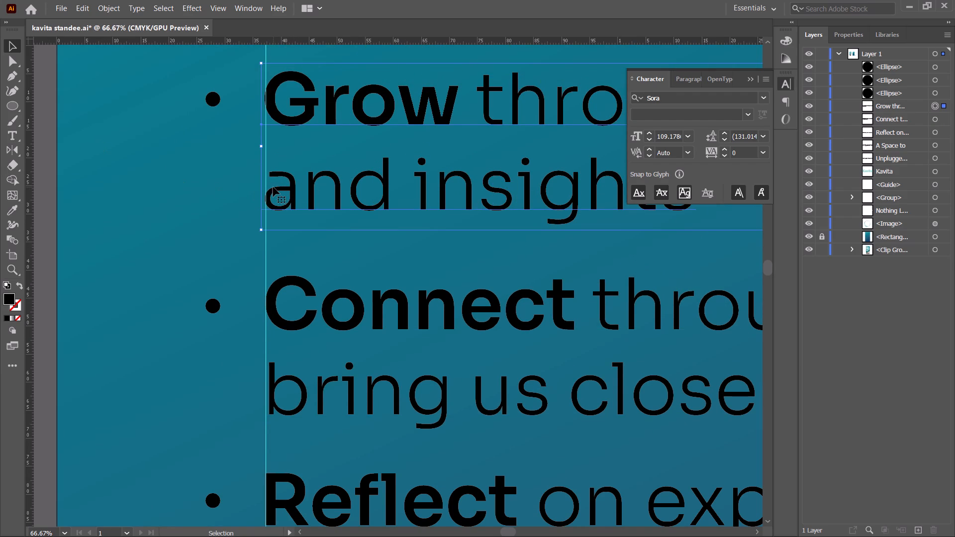
{"action": "left_click_drag", "start_coordinate": [268, 186], "coordinate": [252, 184]}
{"action": "key", "text": "ctrl+z"}
{"action": "left_click_drag", "start_coordinate": [266, 243], "coordinate": [205, 238]}
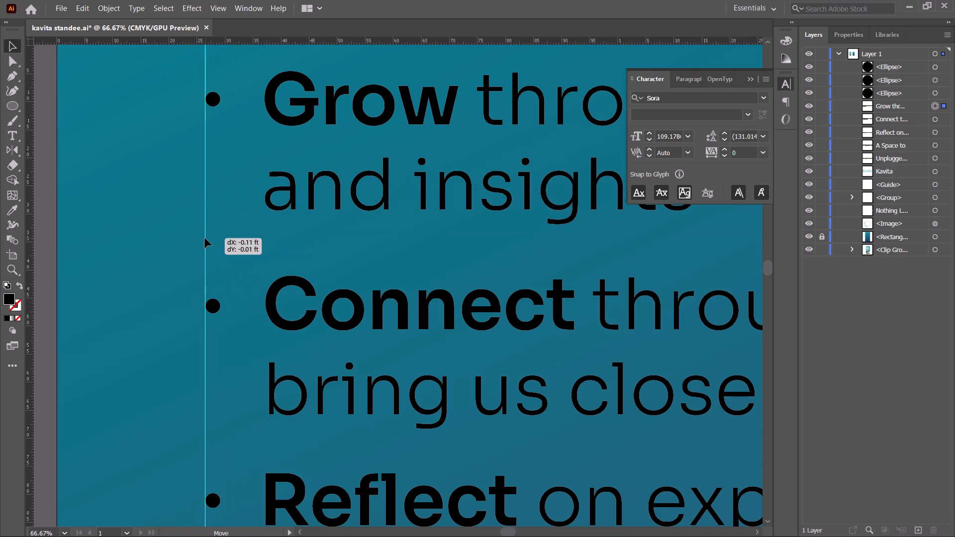
{"action": "left_click_drag", "start_coordinate": [205, 238], "coordinate": [204, 238]}
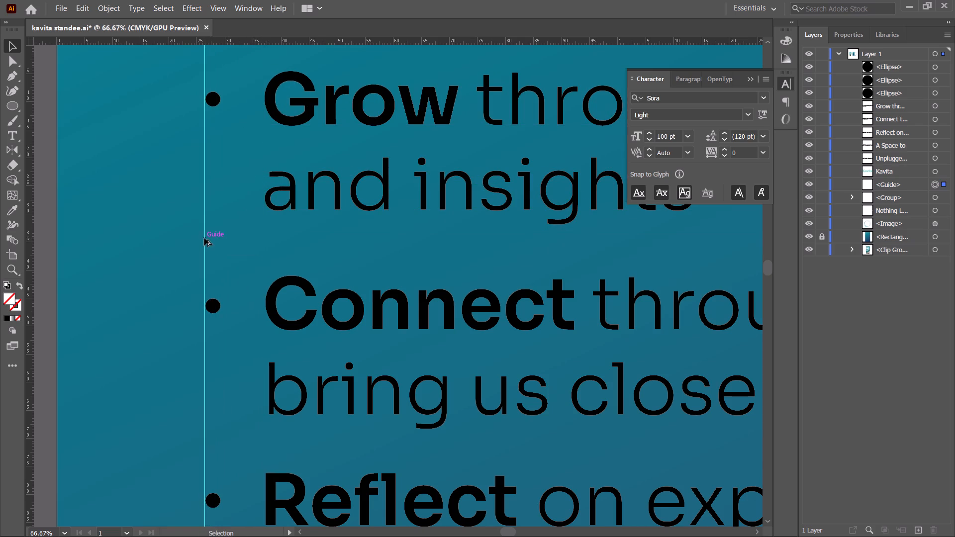
{"action": "scroll", "coordinate": [206, 242], "scroll_direction": "down", "scroll_amount": 4, "text": "alt"}
{"action": "left_click", "coordinate": [147, 270]}
Reposition the translucent ring image higher and further left, so it overlaps the standee's upper half and extends beyond its top-right corner.
{"action": "scroll", "coordinate": [147, 270], "scroll_direction": "down", "scroll_amount": 1, "text": "alt"}
{"action": "key", "text": "space"}
{"action": "key", "text": "space"}
{"action": "key", "text": "space"}
{"action": "key", "text": "space"}
{"action": "key", "text": "space"}
{"action": "key", "text": "space"}
{"action": "left_click_drag", "start_coordinate": [150, 269], "coordinate": [237, 284]}
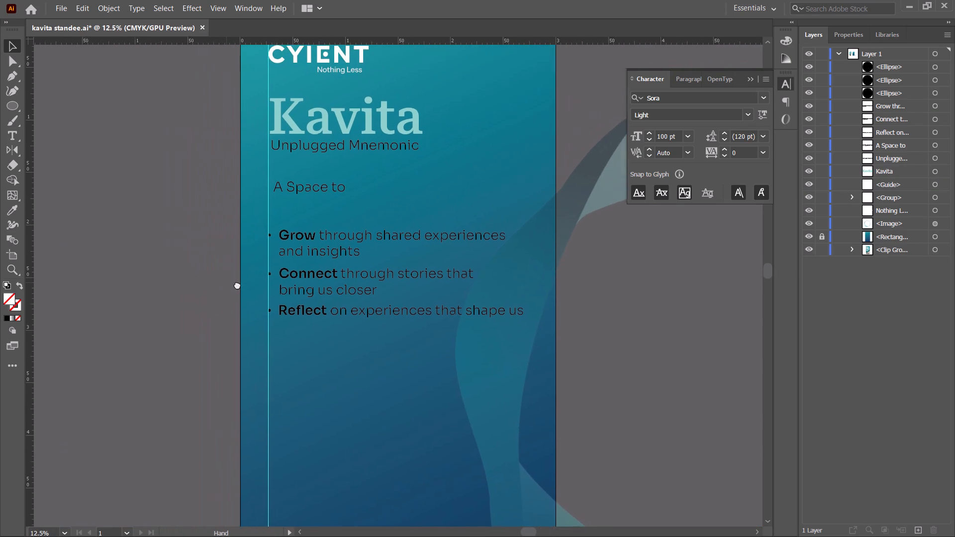
{"action": "left_click_drag", "start_coordinate": [237, 284], "coordinate": [239, 284]}
{"action": "left_click", "coordinate": [195, 289]}
{"action": "key", "text": "space"}
{"action": "scroll", "coordinate": [195, 289], "scroll_direction": "down", "scroll_amount": 2}
{"action": "key", "text": "space"}
{"action": "left_click_drag", "start_coordinate": [200, 298], "coordinate": [175, 330]}
{"action": "scroll", "coordinate": [177, 328], "scroll_direction": "down", "scroll_amount": 2, "text": "alt"}
{"action": "left_click_drag", "start_coordinate": [331, 376], "coordinate": [358, 280]}
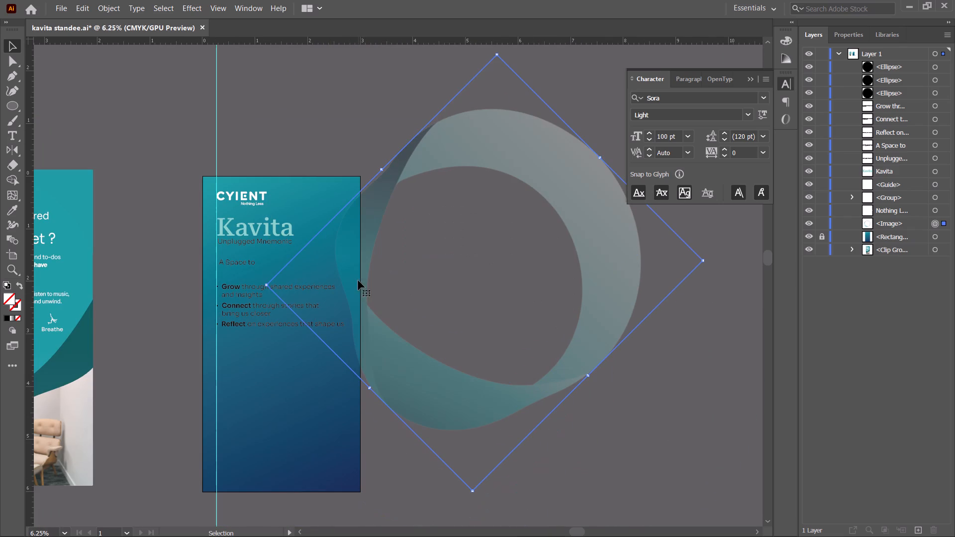
{"action": "left_click_drag", "start_coordinate": [393, 333], "coordinate": [332, 271]}
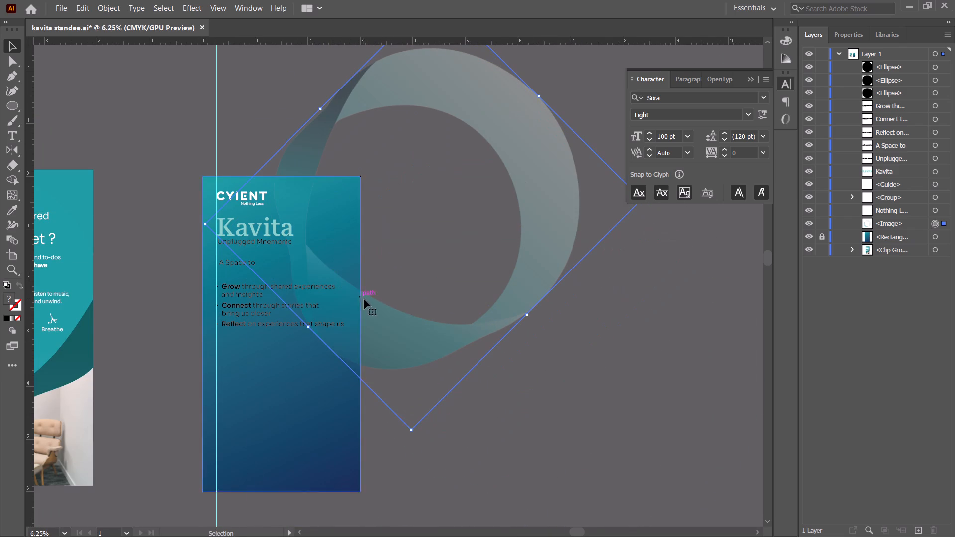
{"action": "left_click_drag", "start_coordinate": [371, 304], "coordinate": [389, 292]}
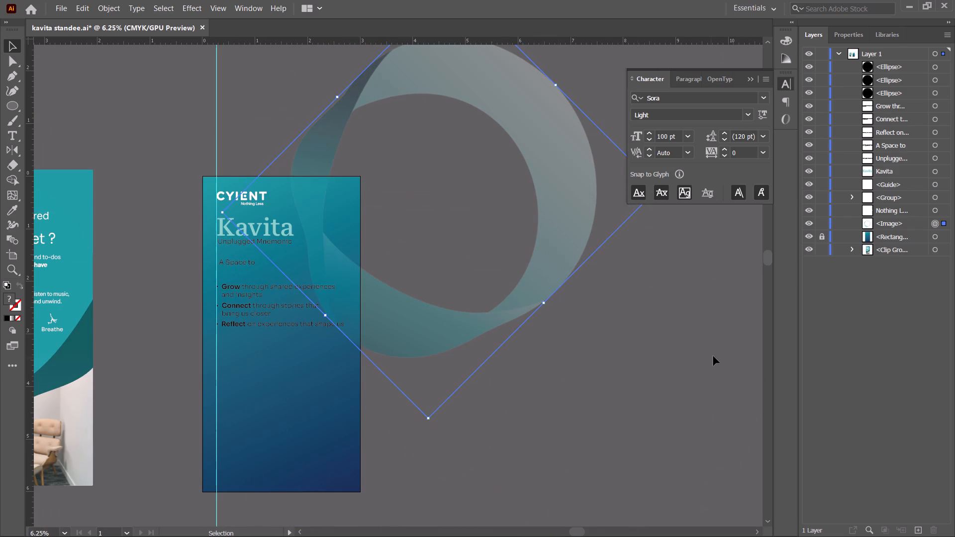
Scale the ring image down proportionally and place it over the standee's top-right corner.
{"action": "key", "text": "space"}
{"action": "left_click_drag", "start_coordinate": [624, 352], "coordinate": [521, 418]}
{"action": "left_click_drag", "start_coordinate": [556, 253], "coordinate": [432, 287], "text": "shift"}
{"action": "left_click_drag", "start_coordinate": [331, 303], "coordinate": [373, 297]}
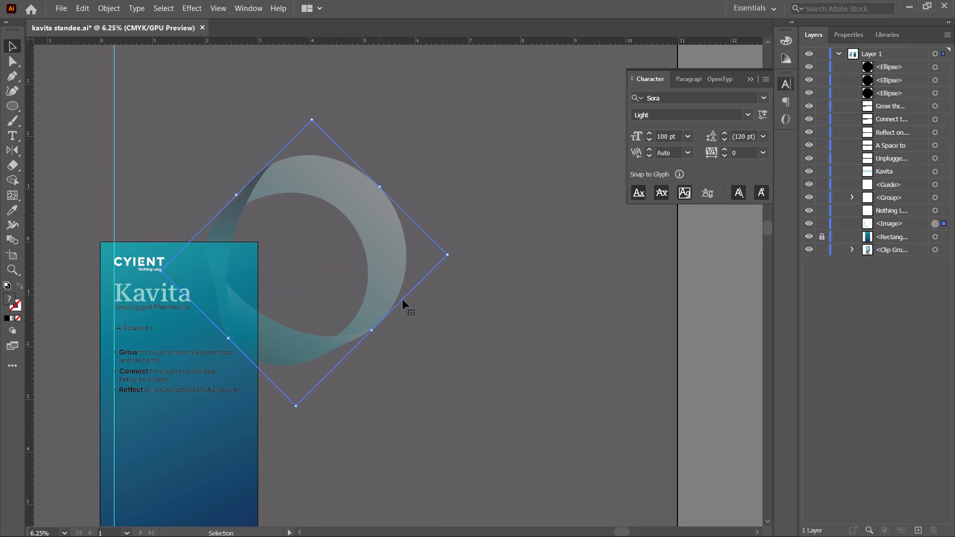
Deselect the ring image and lock the Cyient logo group and the "Nothing Less" text in the layer list.
{"action": "left_click", "coordinate": [501, 337]}
{"action": "key", "text": "space"}
{"action": "key", "text": "space"}
{"action": "key", "text": "space"}
{"action": "key", "text": "space"}
{"action": "left_click_drag", "start_coordinate": [457, 400], "coordinate": [680, 297]}
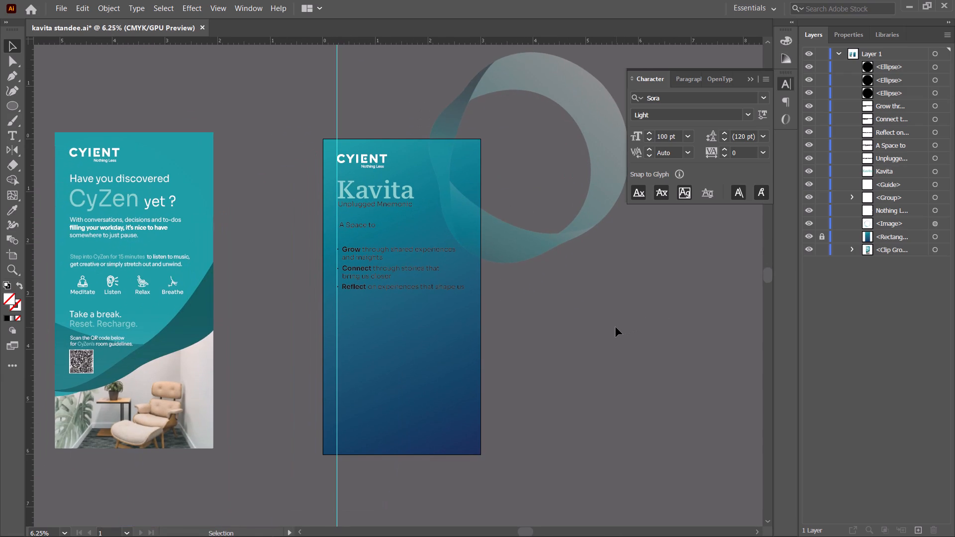
{"action": "left_click", "coordinate": [615, 327]}
{"action": "scroll", "coordinate": [615, 327], "scroll_direction": "up", "scroll_amount": 1, "text": "alt"}
{"action": "key", "text": "space"}
{"action": "left_click_drag", "start_coordinate": [597, 330], "coordinate": [646, 310]}
{"action": "scroll", "coordinate": [610, 301], "scroll_direction": "up", "scroll_amount": 2, "text": "alt"}
{"action": "key", "text": "space"}
{"action": "key", "text": "space"}
{"action": "key", "text": "space"}
{"action": "key", "text": "space"}
{"action": "key", "text": "space"}
{"action": "key", "text": "space"}
{"action": "key", "text": "space"}
{"action": "key", "text": "space"}
{"action": "key", "text": "space"}
{"action": "key", "text": "space"}
{"action": "key", "text": "space"}
{"action": "key", "text": "space"}
{"action": "key", "text": "space"}
{"action": "left_click_drag", "start_coordinate": [556, 300], "coordinate": [764, 380]}
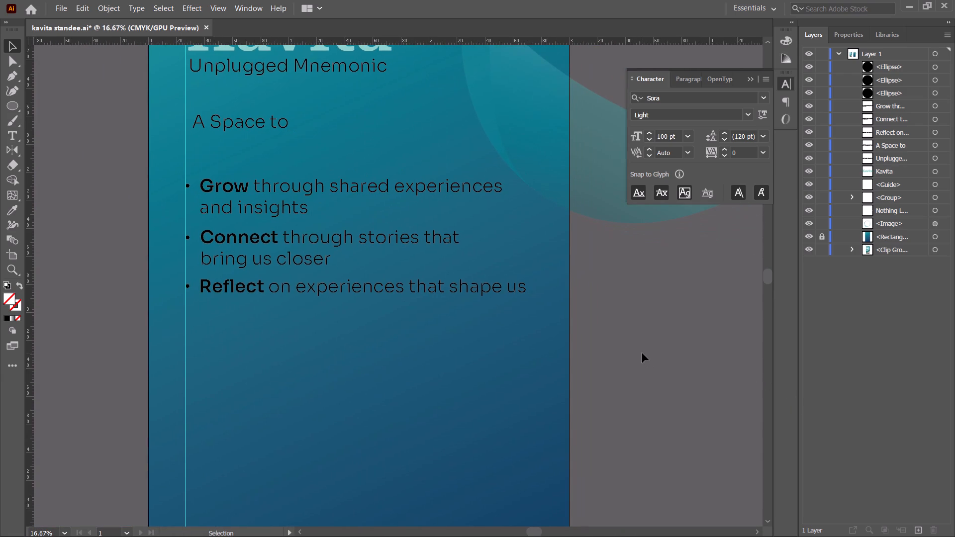
{"action": "left_click", "coordinate": [261, 264]}
{"action": "scroll", "coordinate": [261, 264], "scroll_direction": "up", "scroll_amount": 4, "text": "alt"}
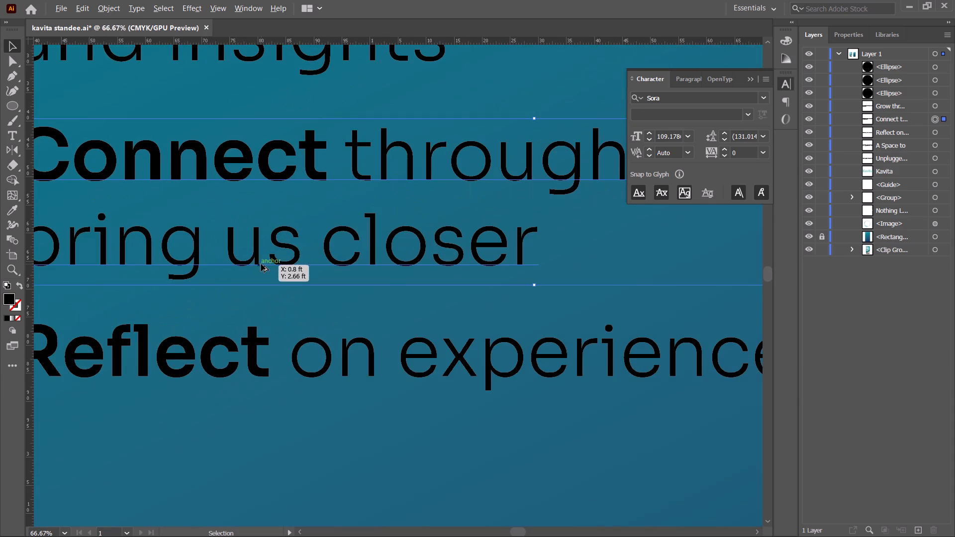
{"action": "scroll", "coordinate": [261, 264], "scroll_direction": "down", "scroll_amount": 4, "text": "alt"}
{"action": "key", "text": "space"}
{"action": "left_click_drag", "start_coordinate": [261, 264], "coordinate": [267, 265]}
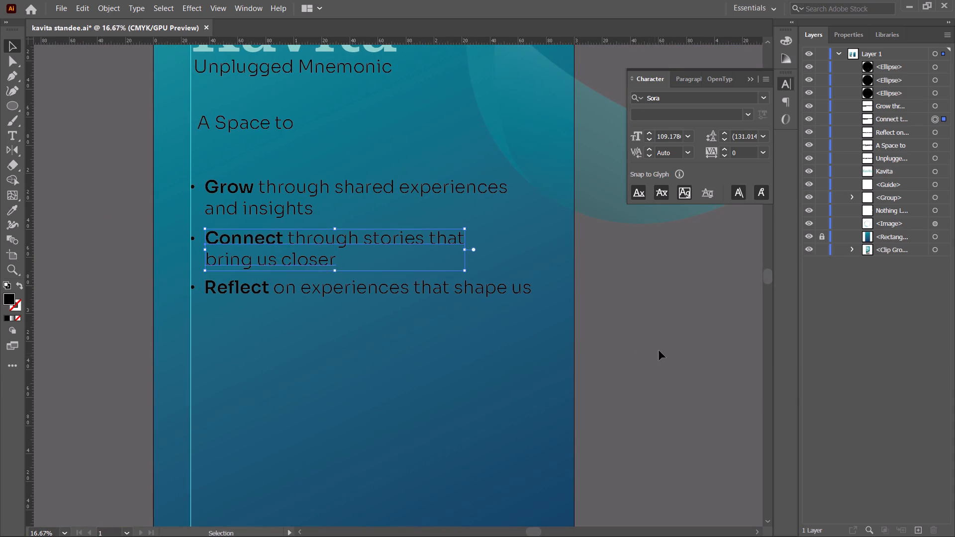
{"action": "left_click", "coordinate": [660, 351]}
{"action": "left_click_drag", "start_coordinate": [139, 176], "coordinate": [359, 313]}
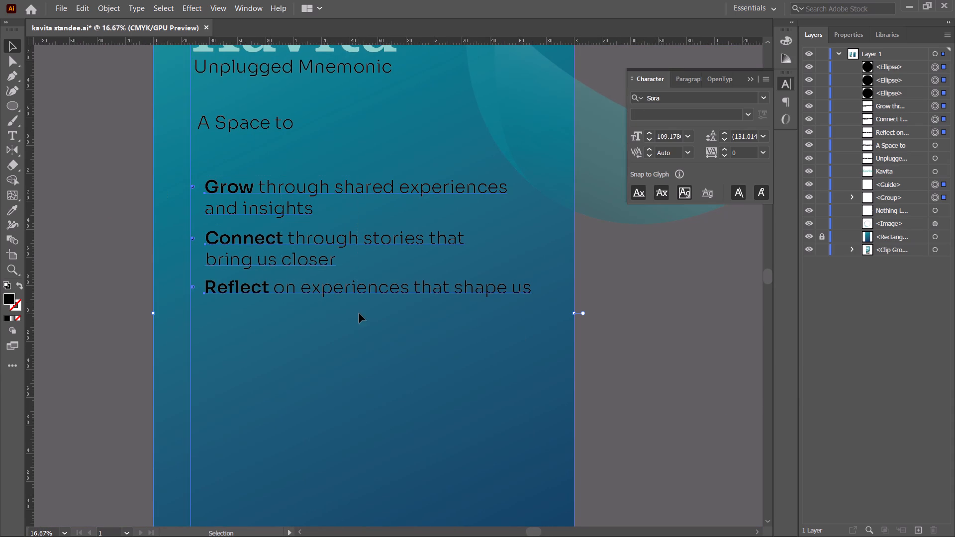
{"action": "left_click", "coordinate": [651, 349]}
{"action": "scroll", "coordinate": [157, 230], "scroll_direction": "up", "scroll_amount": 5}
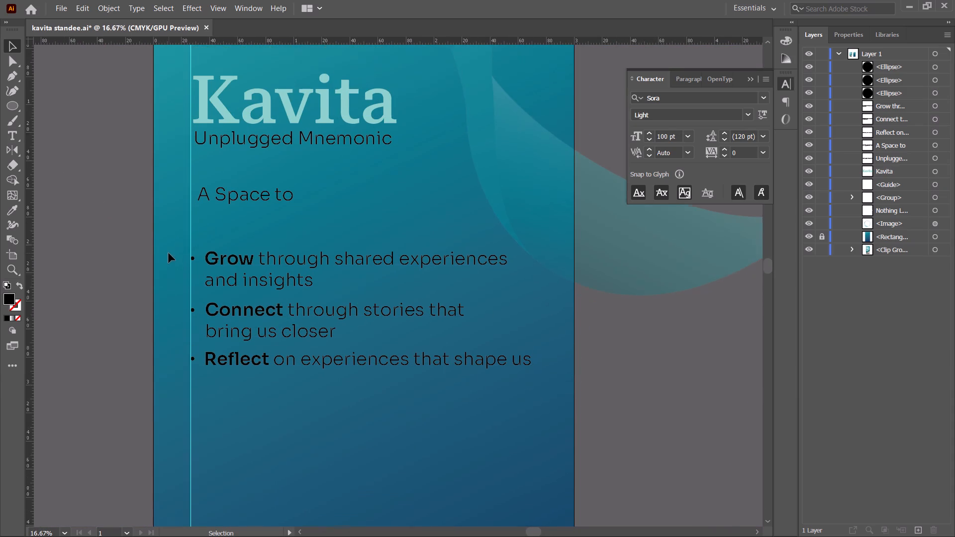
{"action": "scroll", "coordinate": [169, 253], "scroll_direction": "up", "scroll_amount": 6}
{"action": "left_click", "coordinate": [230, 73]}
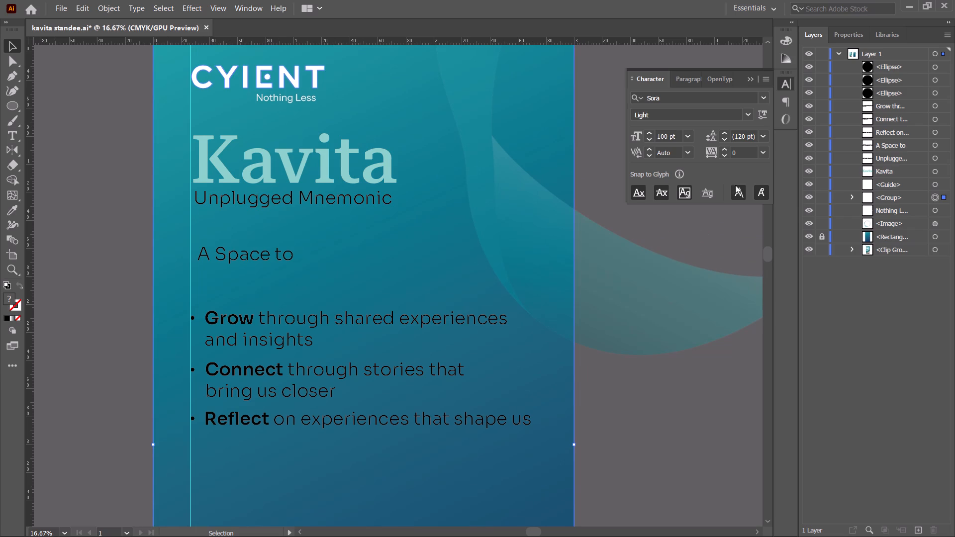
{"action": "left_click", "coordinate": [819, 199]}
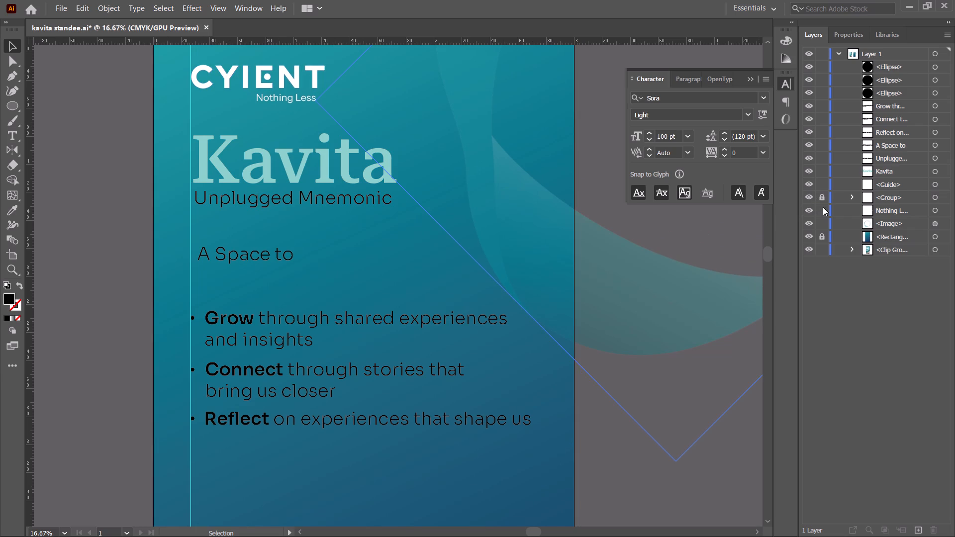
{"action": "left_click", "coordinate": [823, 214]}
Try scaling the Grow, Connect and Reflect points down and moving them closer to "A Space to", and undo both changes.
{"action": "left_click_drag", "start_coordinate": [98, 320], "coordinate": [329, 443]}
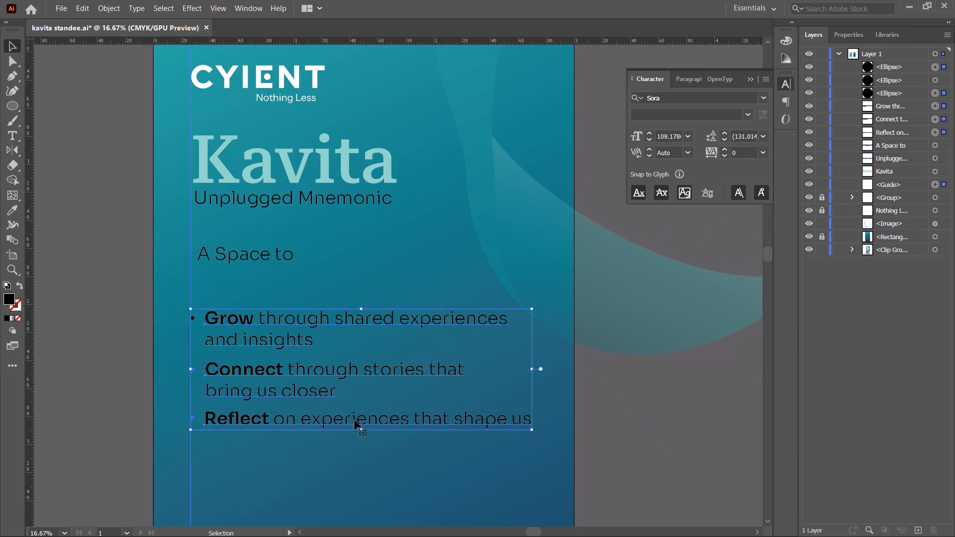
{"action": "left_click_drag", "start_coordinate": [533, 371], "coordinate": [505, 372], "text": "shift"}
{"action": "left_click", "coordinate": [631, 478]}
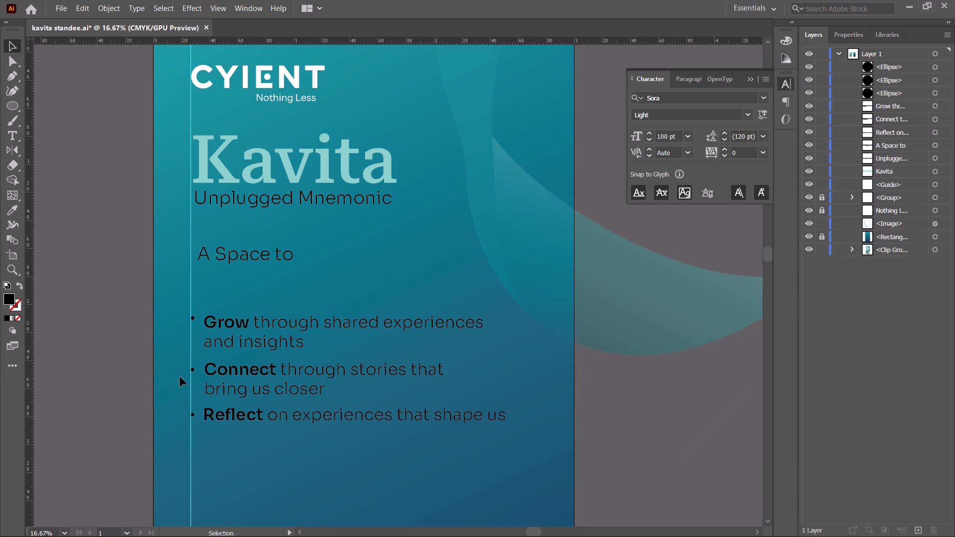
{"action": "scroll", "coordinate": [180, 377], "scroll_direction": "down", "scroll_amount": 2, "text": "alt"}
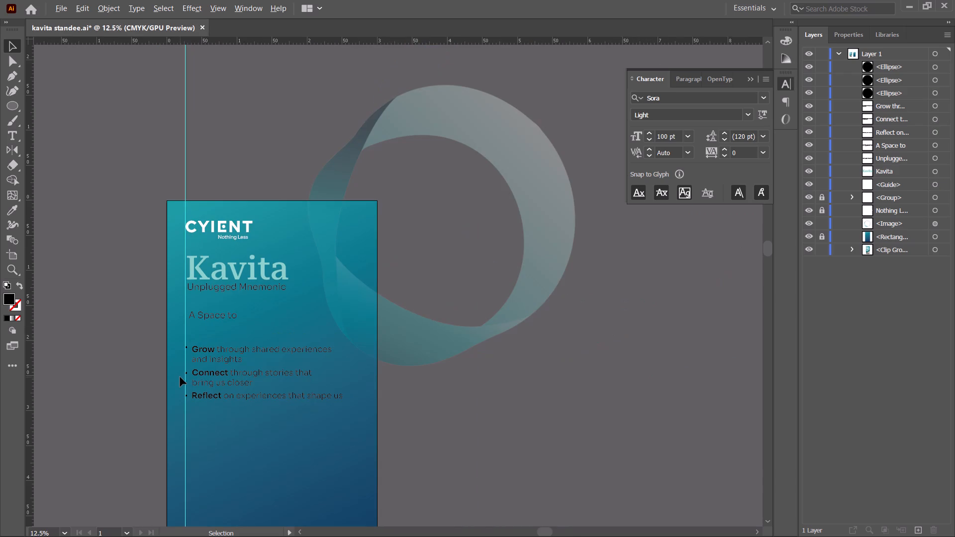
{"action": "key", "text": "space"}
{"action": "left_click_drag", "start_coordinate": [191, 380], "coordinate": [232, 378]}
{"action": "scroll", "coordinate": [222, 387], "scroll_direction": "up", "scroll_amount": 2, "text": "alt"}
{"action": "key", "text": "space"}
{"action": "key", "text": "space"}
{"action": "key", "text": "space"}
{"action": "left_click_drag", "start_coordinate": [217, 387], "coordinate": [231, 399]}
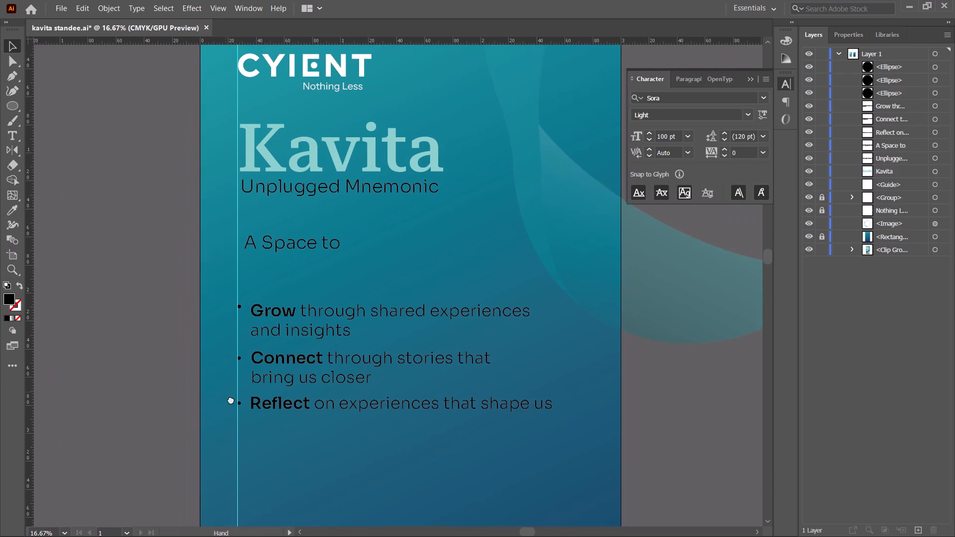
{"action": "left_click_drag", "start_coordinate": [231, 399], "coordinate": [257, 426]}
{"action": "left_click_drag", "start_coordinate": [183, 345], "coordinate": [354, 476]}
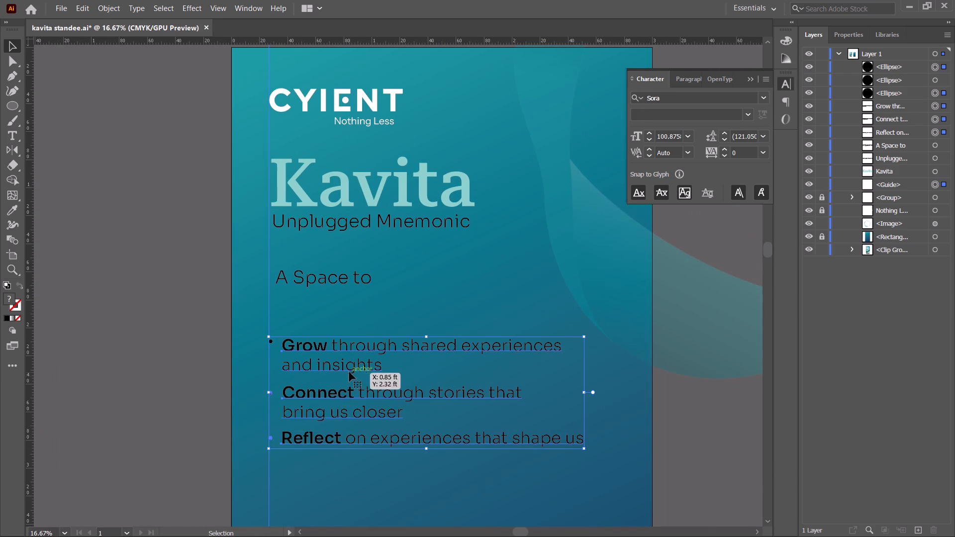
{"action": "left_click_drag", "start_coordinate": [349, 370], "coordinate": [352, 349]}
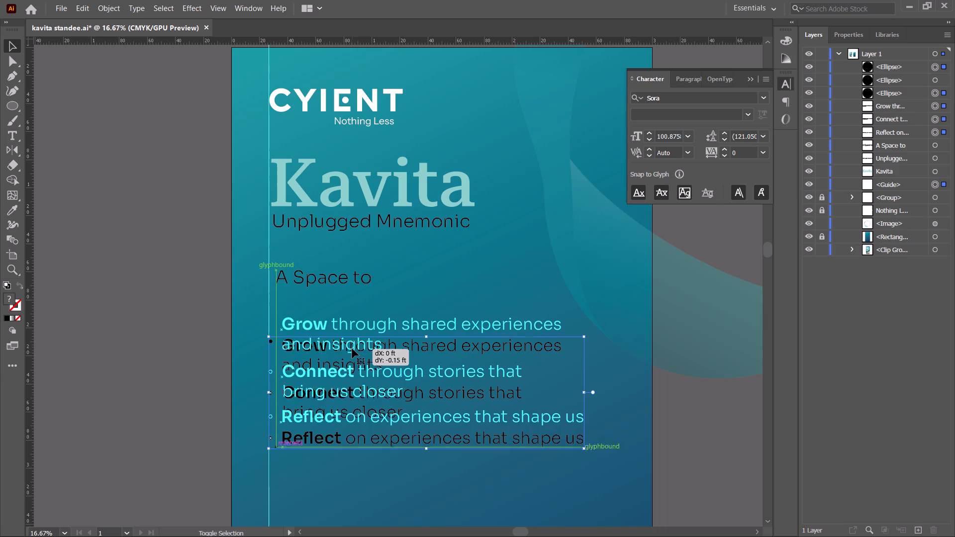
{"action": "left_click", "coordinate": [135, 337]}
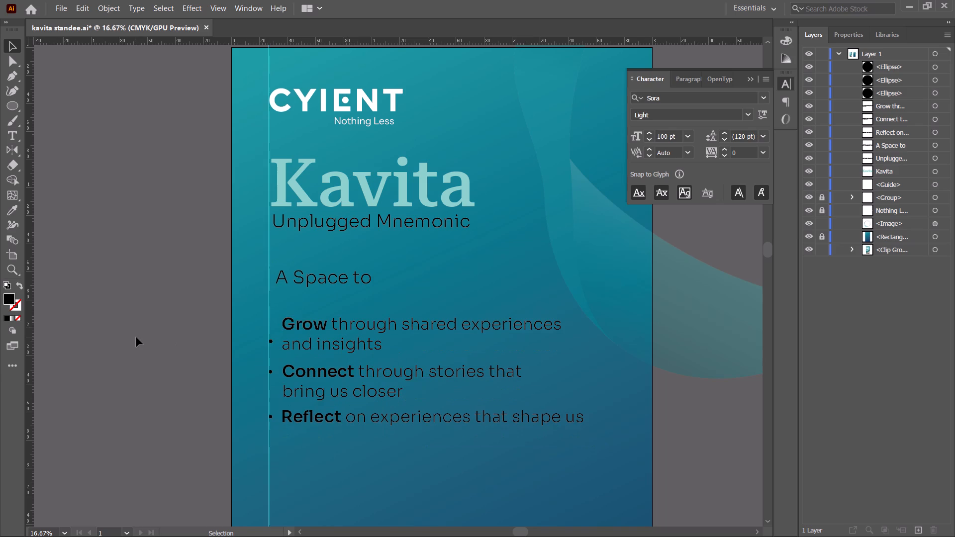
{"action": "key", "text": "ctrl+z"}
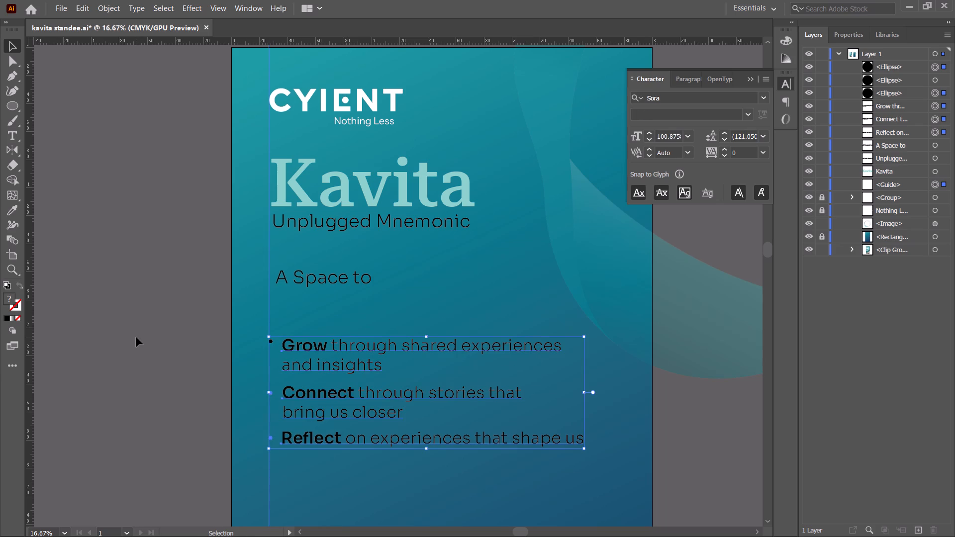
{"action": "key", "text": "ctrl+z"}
Scale the three points with all their bullet dots down proportionally to about 93.7 pt text and place them closely below "A Space to".
{"action": "left_click_drag", "start_coordinate": [120, 331], "coordinate": [157, 345]}
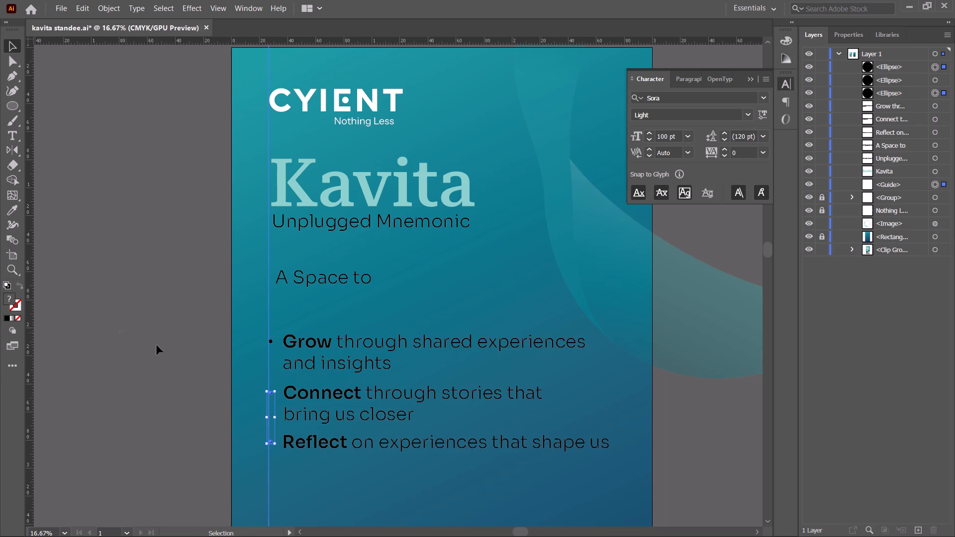
{"action": "left_click_drag", "start_coordinate": [157, 345], "coordinate": [379, 473]}
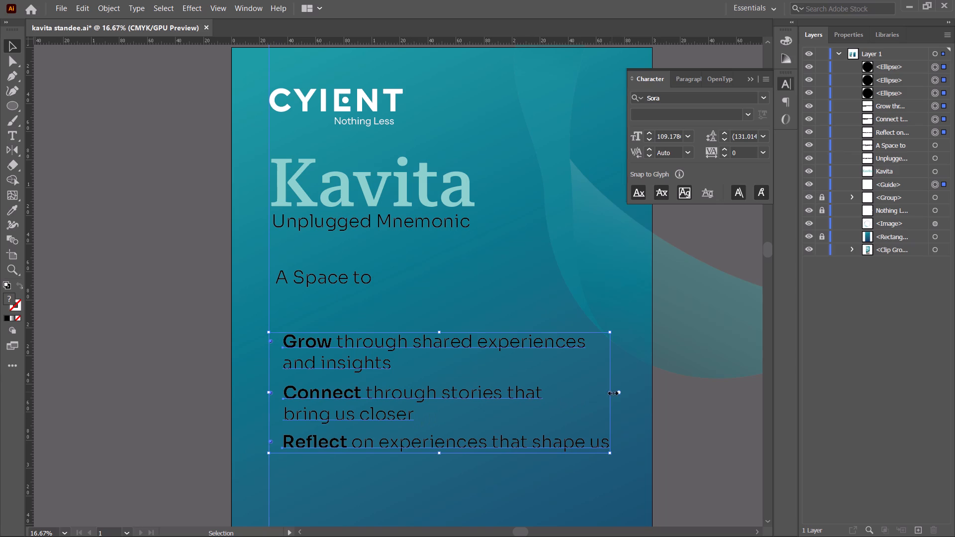
{"action": "left_click_drag", "start_coordinate": [610, 392], "coordinate": [573, 388]}
{"action": "left_click_drag", "start_coordinate": [575, 392], "coordinate": [562, 391], "text": "shift"}
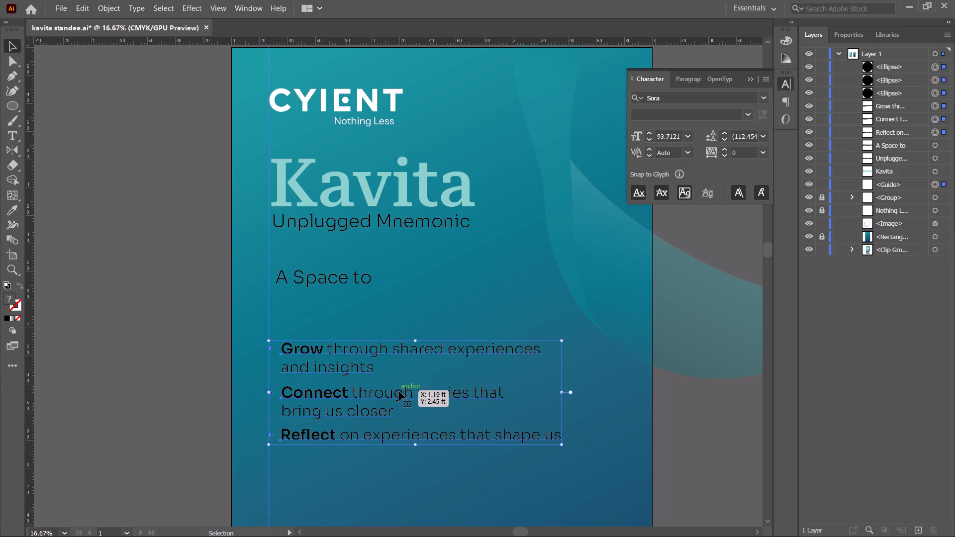
{"action": "left_click_drag", "start_coordinate": [399, 392], "coordinate": [399, 357]}
{"action": "left_click", "coordinate": [0, 400]}
{"action": "left_click", "coordinate": [111, 333]}
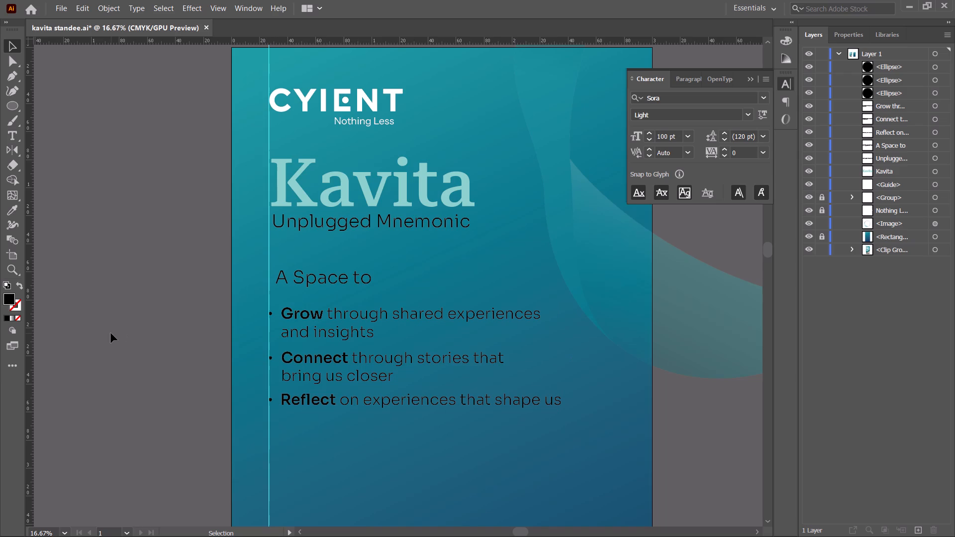
Save the standee document.
{"action": "scroll", "coordinate": [111, 333], "scroll_direction": "down", "scroll_amount": 1, "text": "alt"}
{"action": "key", "text": "space"}
{"action": "left_click_drag", "start_coordinate": [121, 336], "coordinate": [141, 339]}
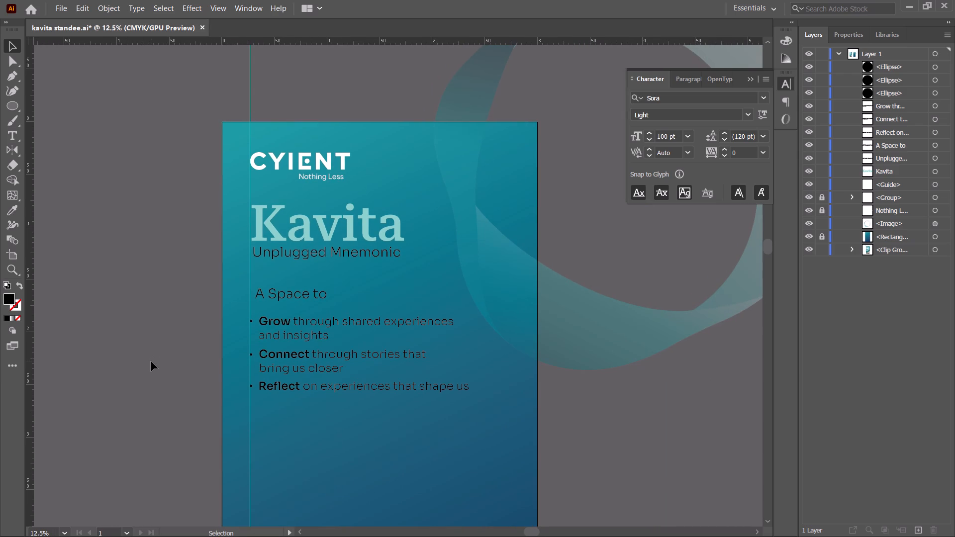
{"action": "scroll", "coordinate": [151, 352], "scroll_direction": "down", "scroll_amount": 5}
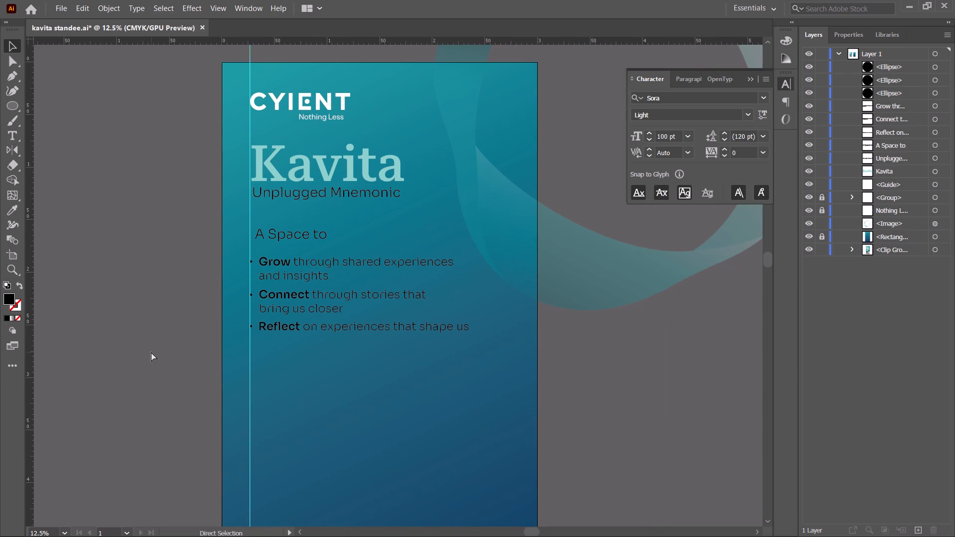
{"action": "key", "text": "ctrl+s"}
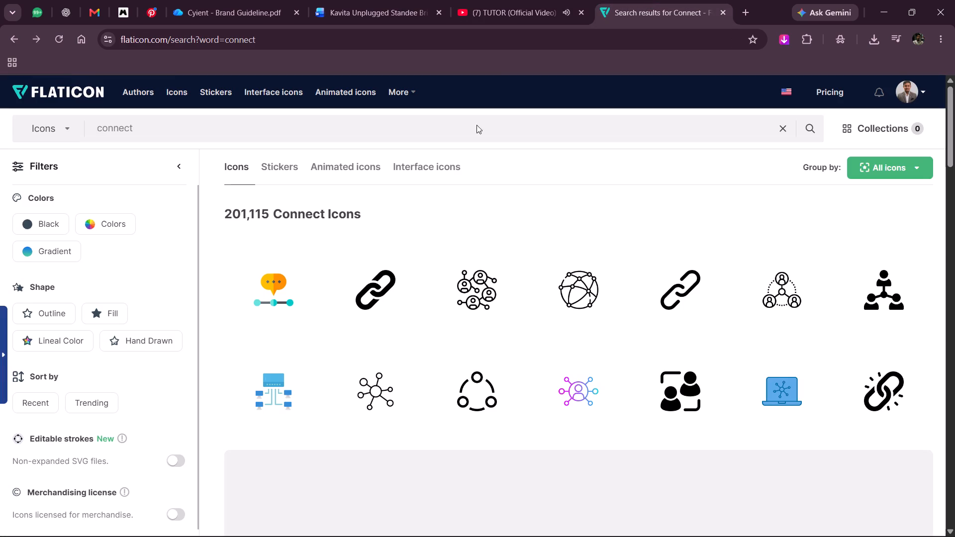
{"action": "double_click", "coordinate": [461, 136]}
{"action": "key", "text": "ctrl+v"}
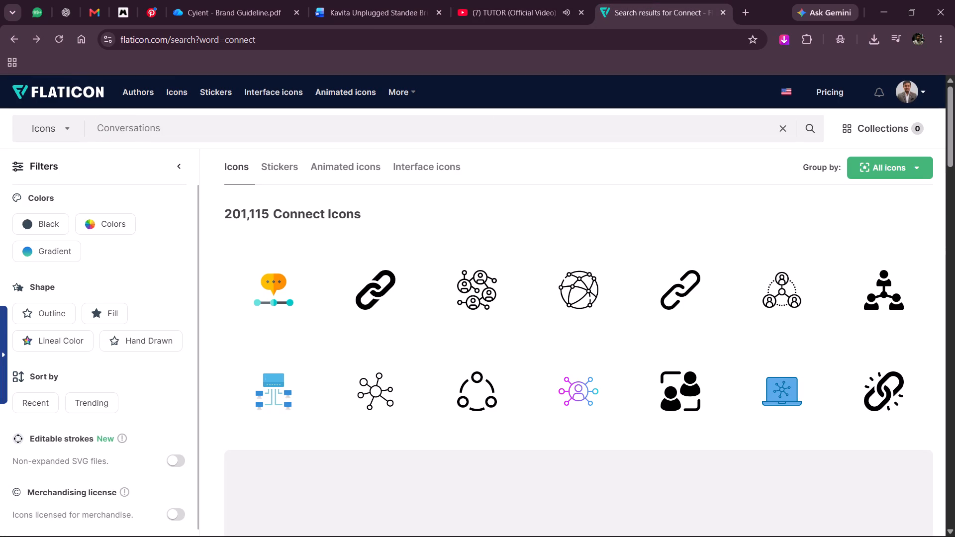
{"action": "key", "text": "Return"}
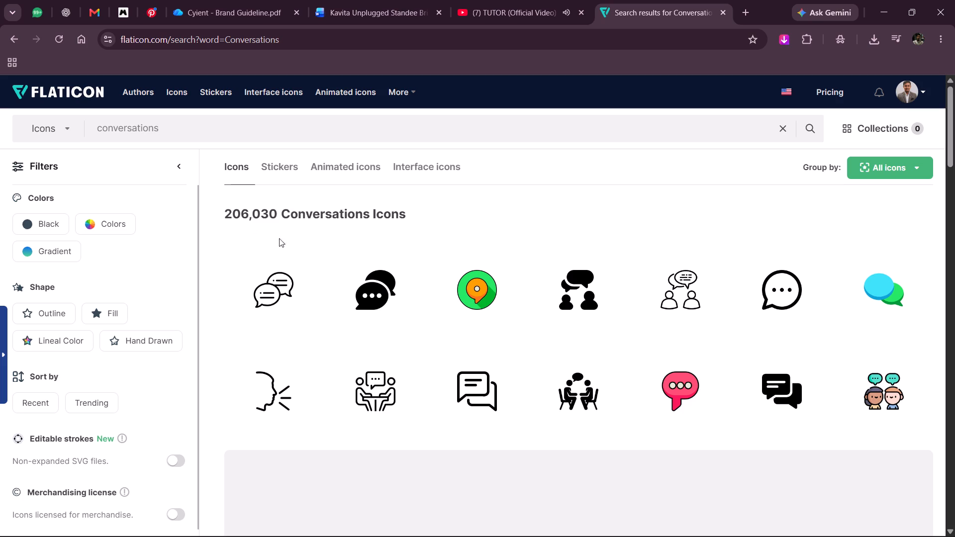
{"action": "scroll", "coordinate": [349, 334], "scroll_direction": "down", "scroll_amount": 2}
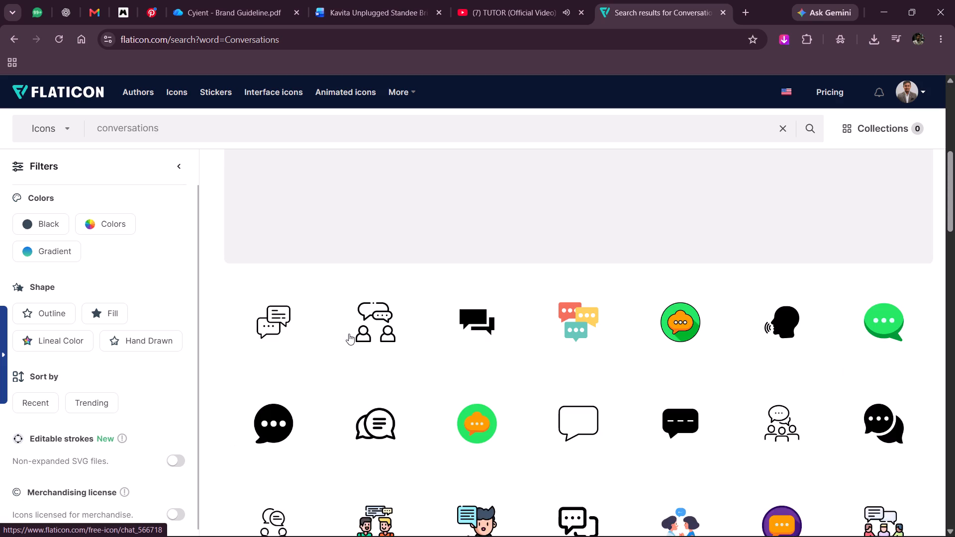
{"action": "scroll", "coordinate": [349, 334], "scroll_direction": "down", "scroll_amount": 1}
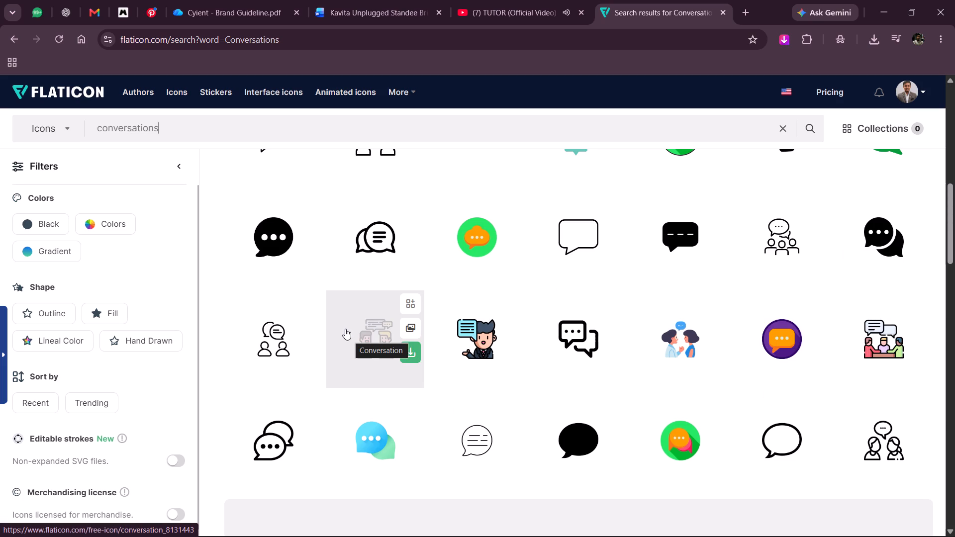
{"action": "scroll", "coordinate": [348, 296], "scroll_direction": "up", "scroll_amount": 1}
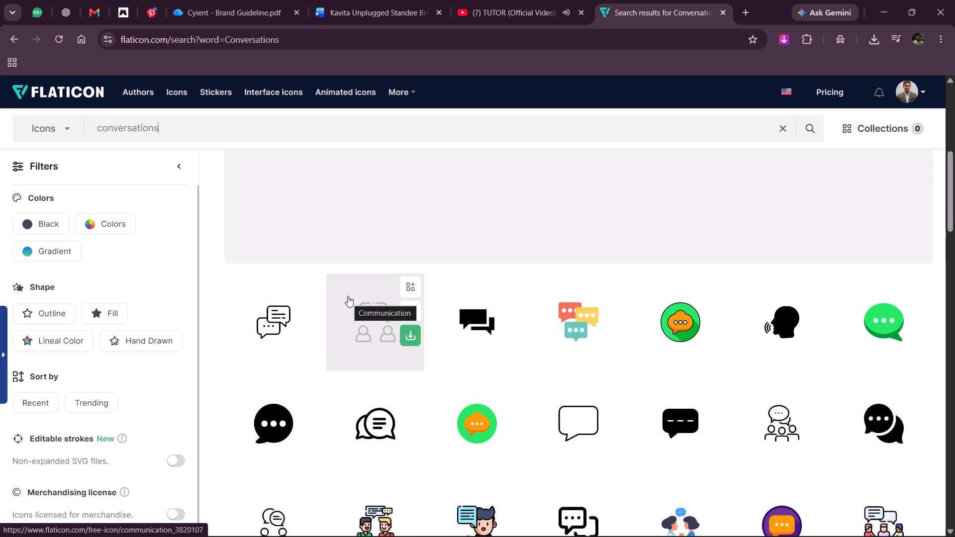
Examine the reference standee image in the brief for the style of its Conversations, Empathy, Inspiration and Community icons.
{"action": "left_click", "coordinate": [352, 0]}
{"action": "scroll", "coordinate": [392, 219], "scroll_direction": "up", "scroll_amount": 1}
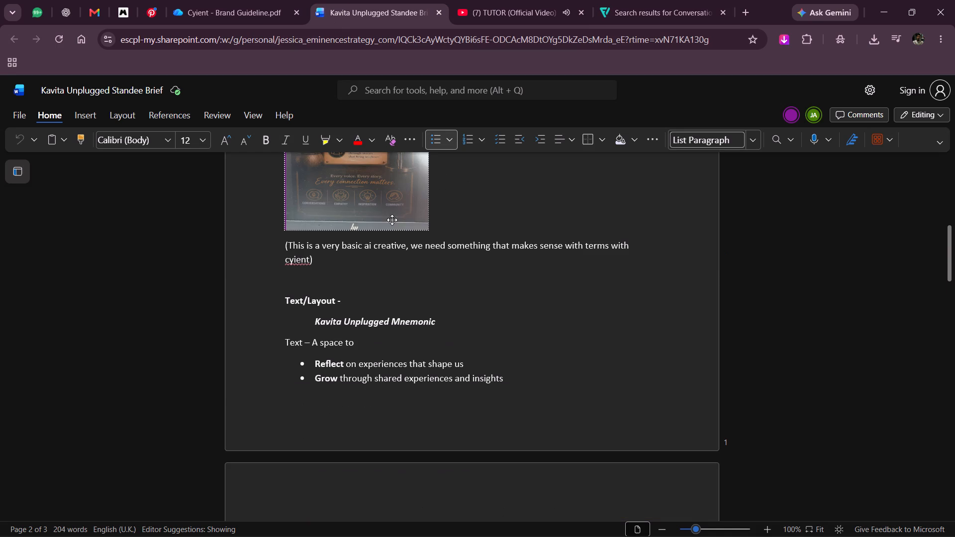
{"action": "scroll", "coordinate": [331, 221], "scroll_direction": "up", "scroll_amount": 4, "text": "ctrl"}
{"action": "scroll", "coordinate": [227, 220], "scroll_direction": "up", "scroll_amount": 4, "text": "ctrl"}
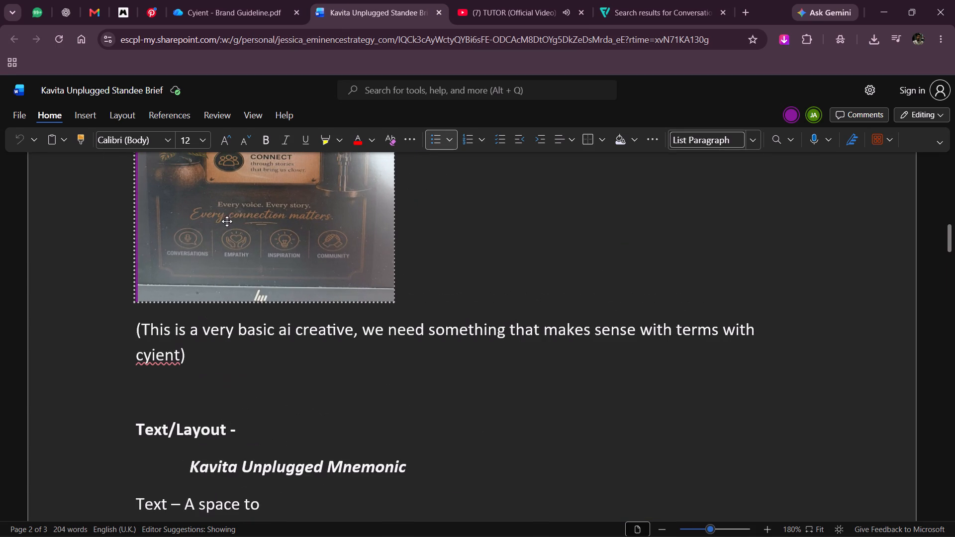
{"action": "scroll", "coordinate": [368, 249], "scroll_direction": "down", "scroll_amount": 9, "text": "ctrl"}
Download the Flaticon icon of two seated people talking under a speech bubble as a PNG.
{"action": "left_click", "coordinate": [665, 0]}
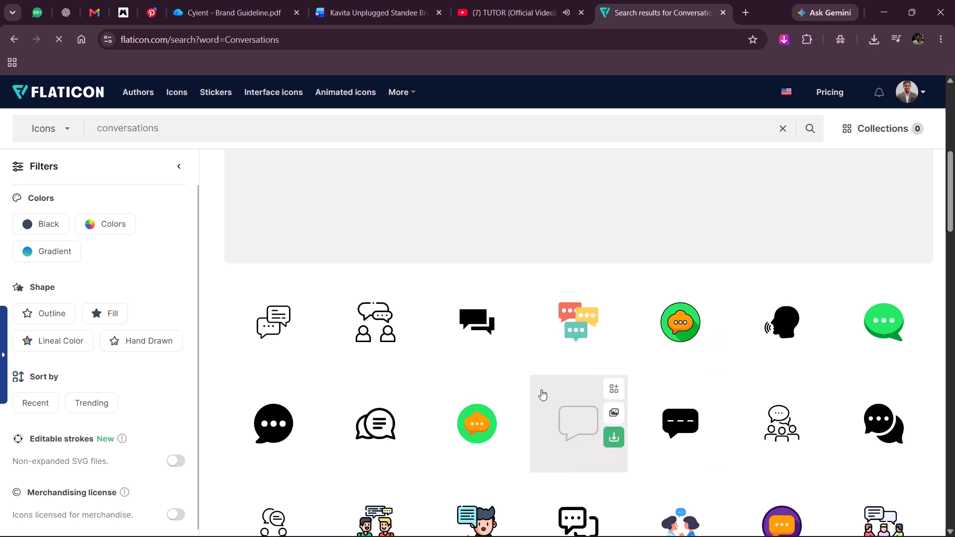
{"action": "scroll", "coordinate": [423, 369], "scroll_direction": "up", "scroll_amount": 1}
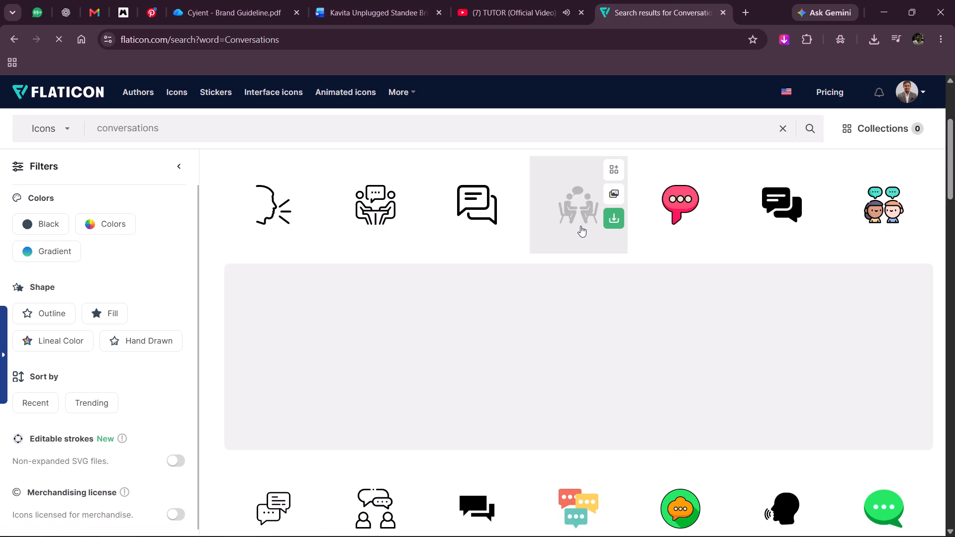
{"action": "left_click", "coordinate": [579, 226]}
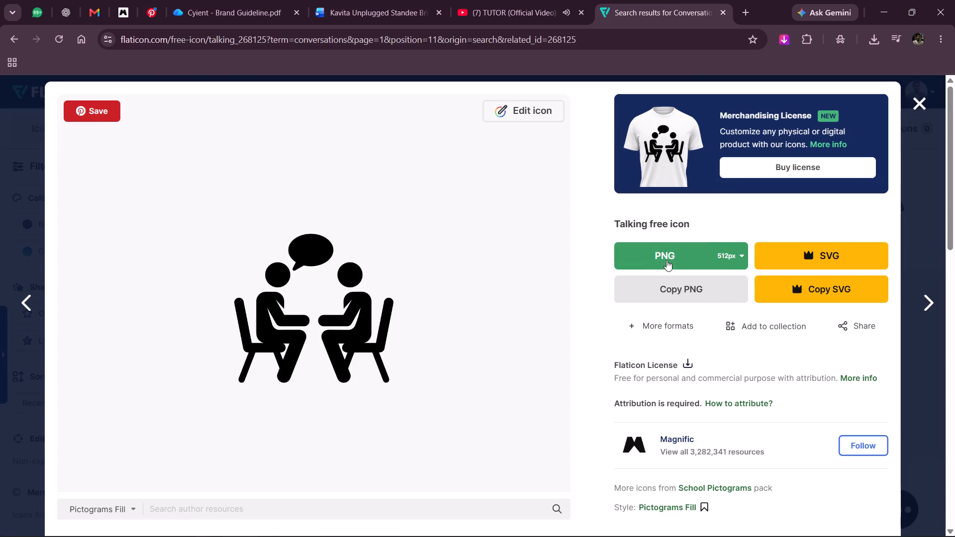
{"action": "left_click", "coordinate": [716, 255]}
{"action": "left_click", "coordinate": [739, 289]}
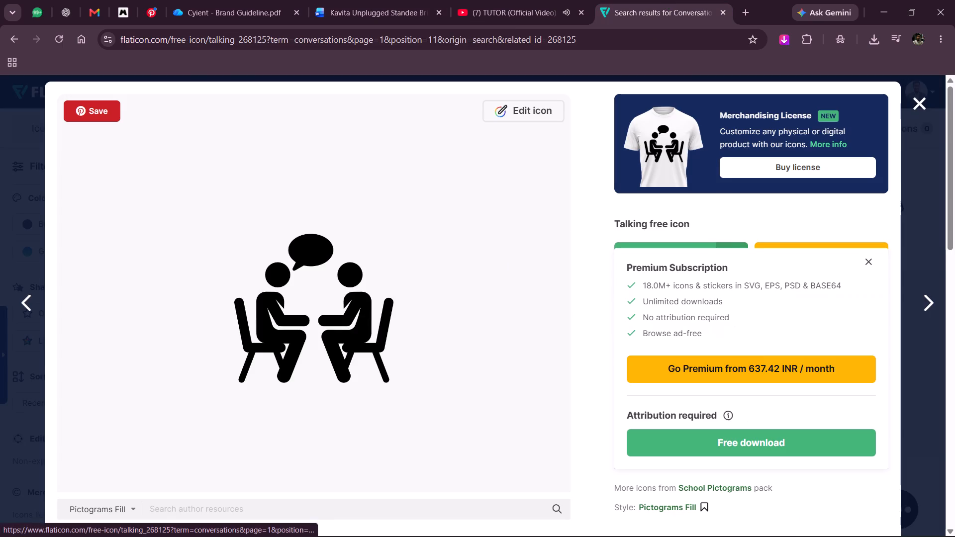
{"action": "left_click", "coordinate": [700, 441]}
{"action": "left_click", "coordinate": [920, 104]}
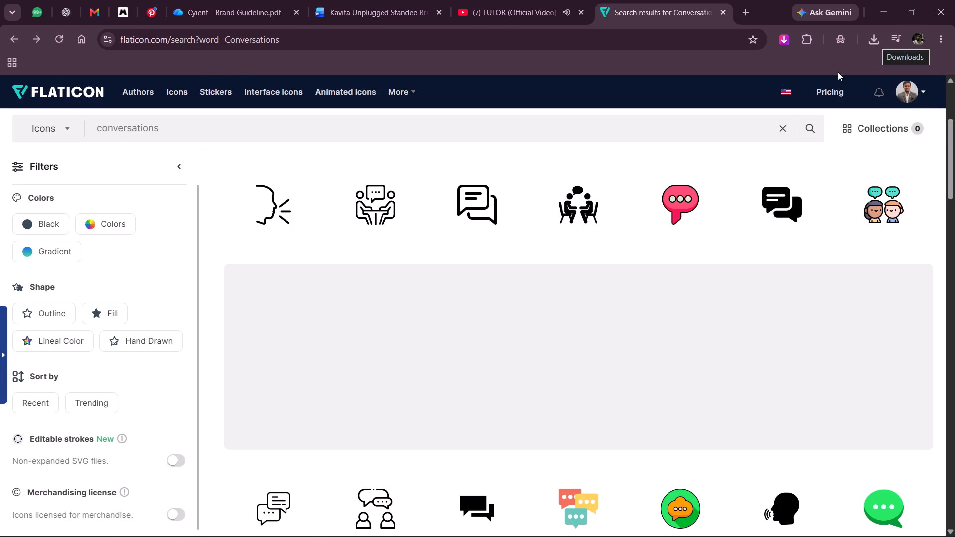
{"action": "left_click", "coordinate": [608, 217]}
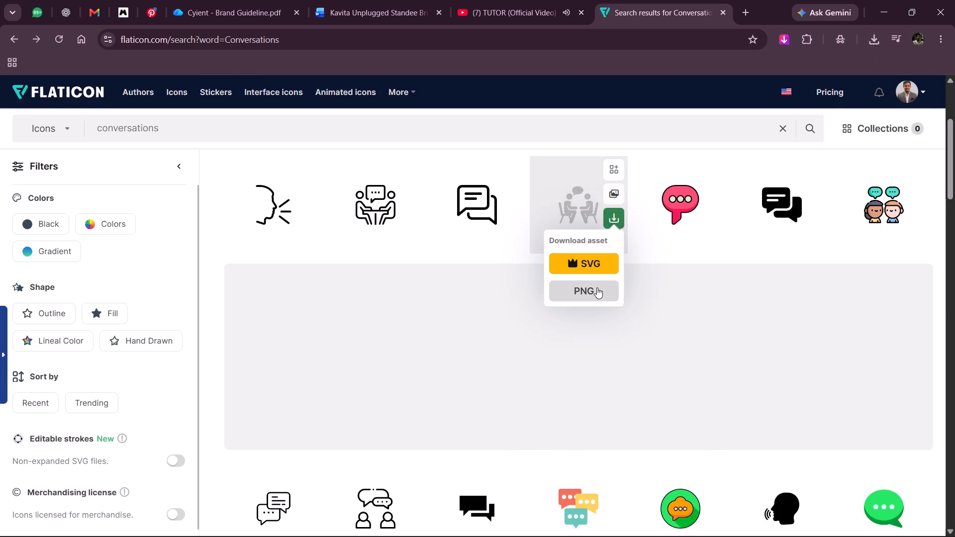
{"action": "left_click", "coordinate": [594, 299]}
{"action": "left_click", "coordinate": [594, 279]}
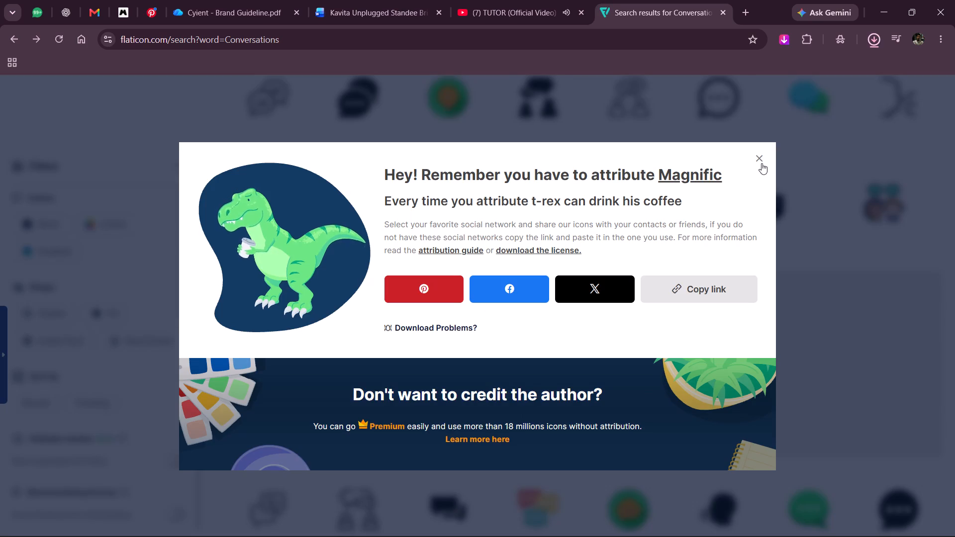
{"action": "left_click", "coordinate": [762, 163]}
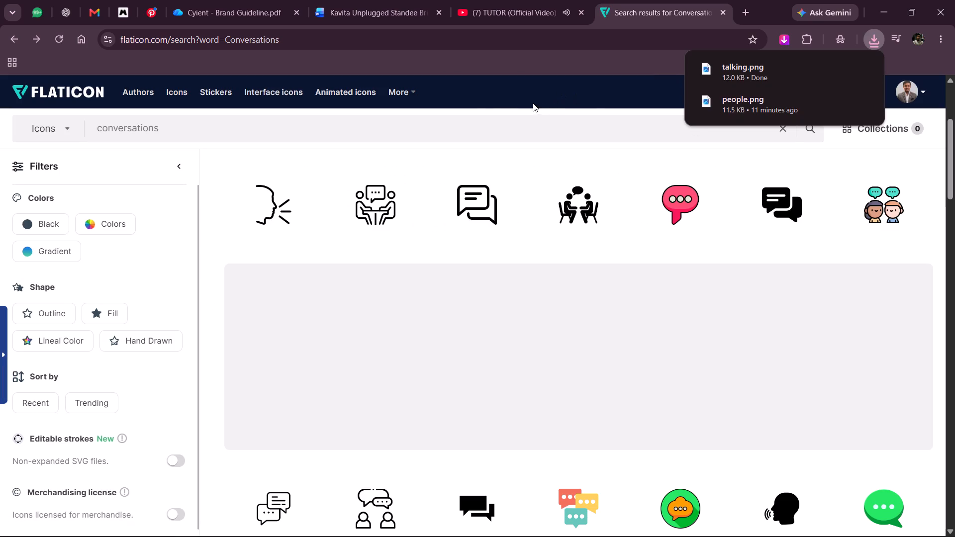
Copy "Empathy" from the brief's pointers and search Flaticon for icons with that term.
{"action": "left_click", "coordinate": [368, 0]}
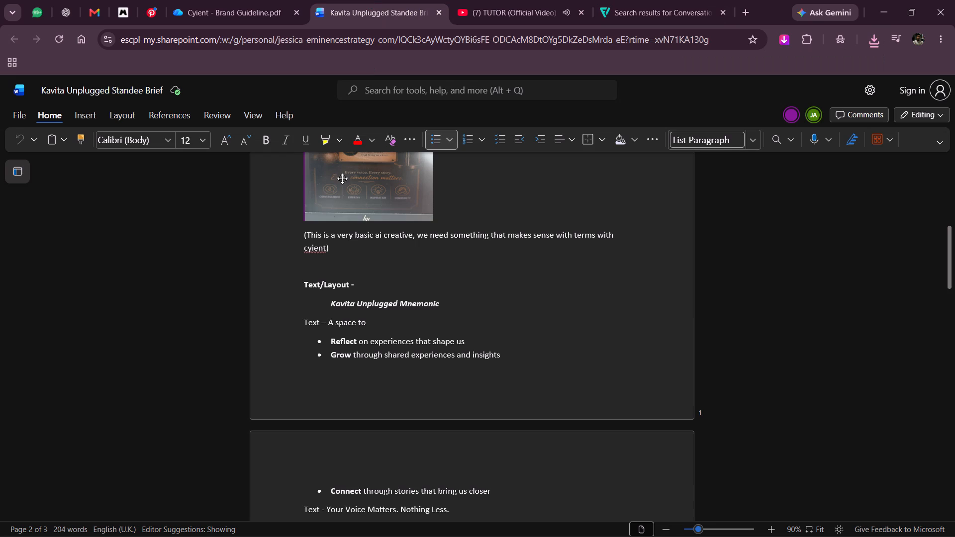
{"action": "scroll", "coordinate": [343, 414], "scroll_direction": "down", "scroll_amount": 1}
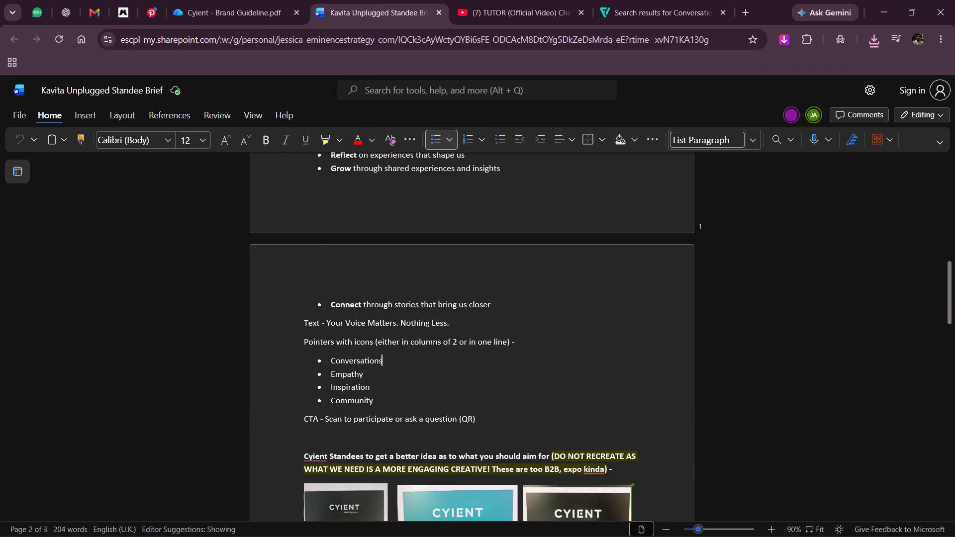
{"action": "left_click_drag", "start_coordinate": [331, 370], "coordinate": [368, 372]}
{"action": "key", "text": "ctrl+c"}
{"action": "left_click", "coordinate": [409, 375]}
{"action": "left_click", "coordinate": [688, 0]}
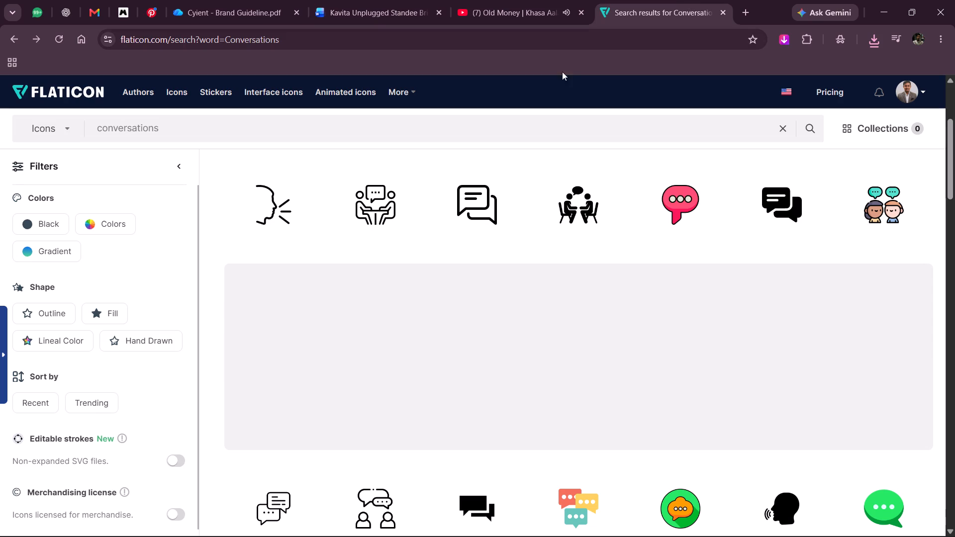
{"action": "double_click", "coordinate": [379, 129]}
{"action": "key", "text": "ctrl+v"}
{"action": "key", "text": "Return"}
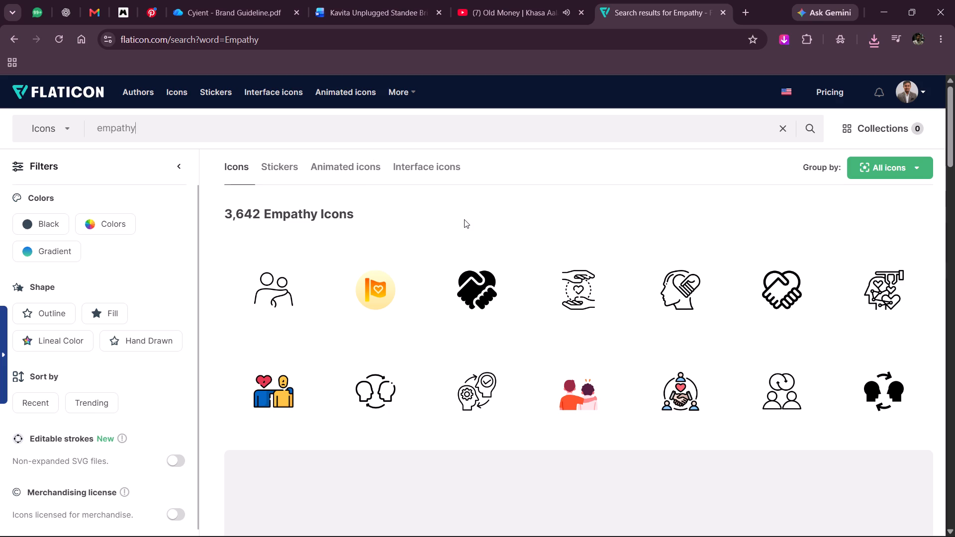
Download the solid black Empathy icon of two hands clasped in a heart shape as a free PNG.
{"action": "left_click", "coordinate": [472, 293]}
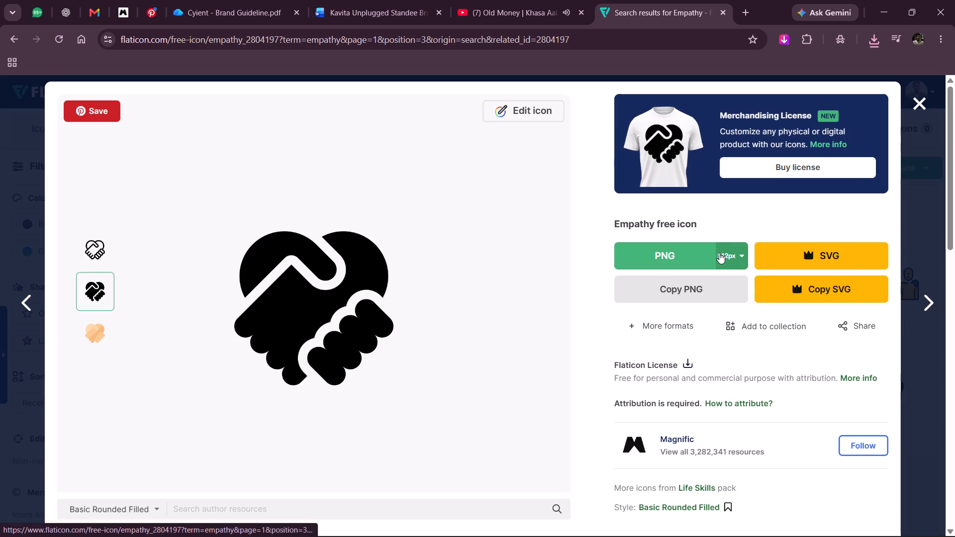
{"action": "left_click", "coordinate": [719, 253]}
{"action": "left_click", "coordinate": [723, 282]}
{"action": "left_click", "coordinate": [663, 442]}
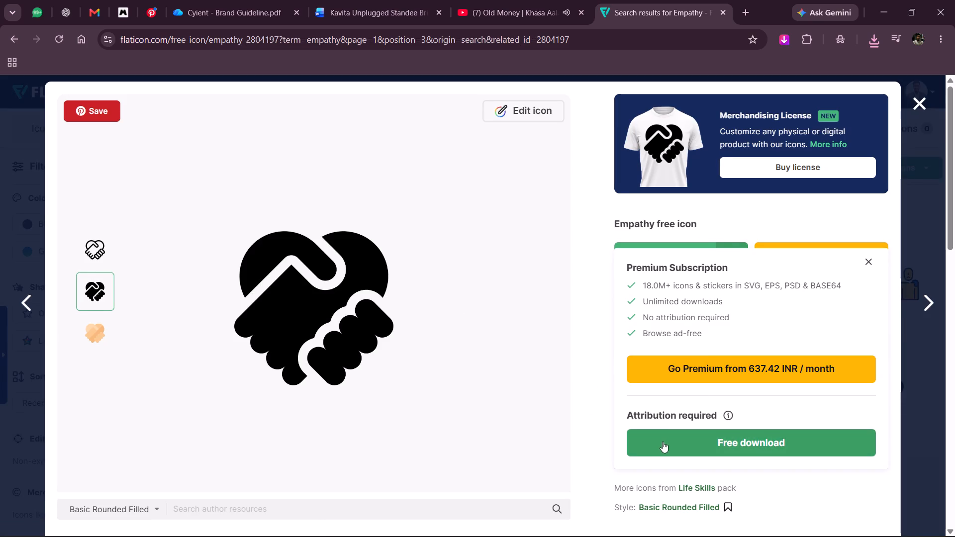
{"action": "left_click", "coordinate": [920, 101]}
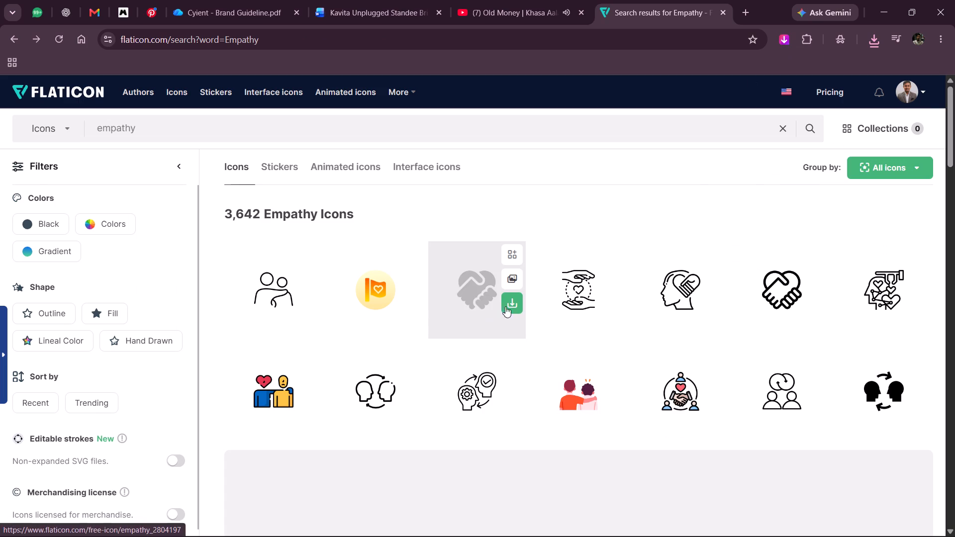
{"action": "left_click", "coordinate": [512, 301]}
{"action": "left_click", "coordinate": [491, 379]}
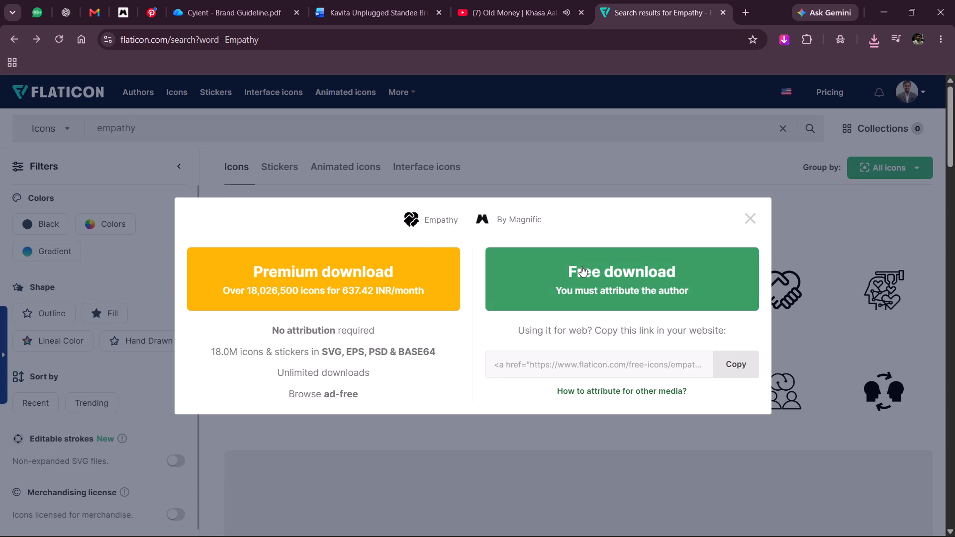
{"action": "left_click", "coordinate": [581, 266]}
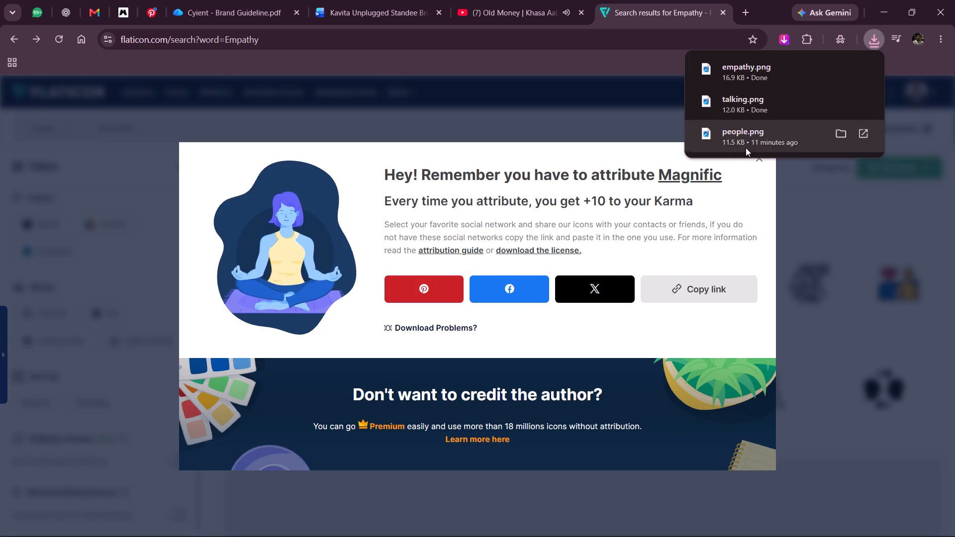
{"action": "left_click", "coordinate": [763, 162]}
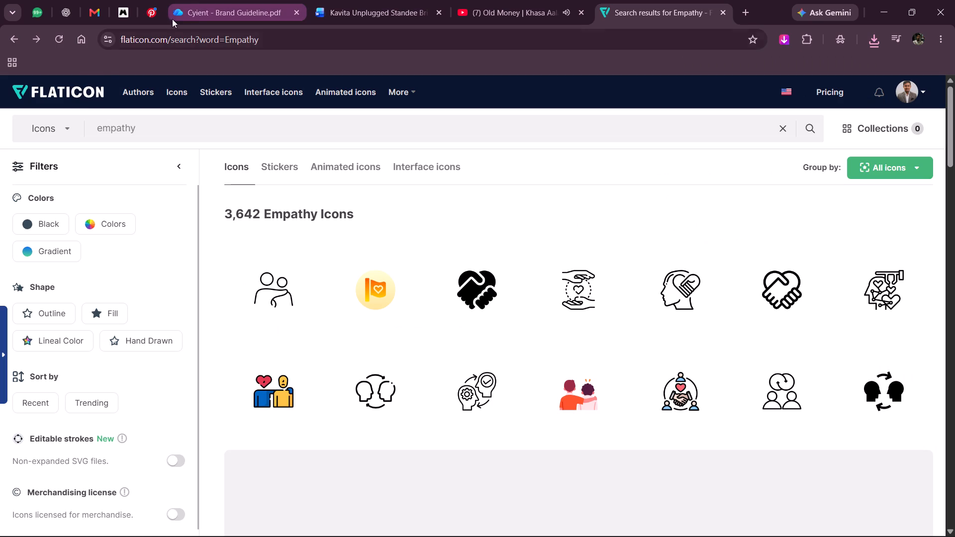
Copy "Inspiration" from the brief's pointers and search Flaticon for icons with that term.
{"action": "left_click", "coordinate": [343, 1]}
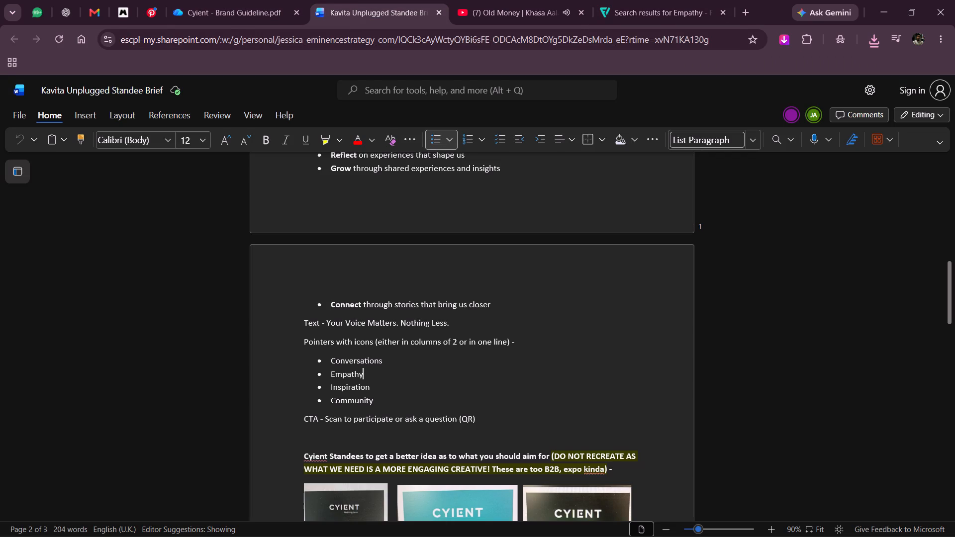
{"action": "left_click_drag", "start_coordinate": [330, 391], "coordinate": [373, 388]}
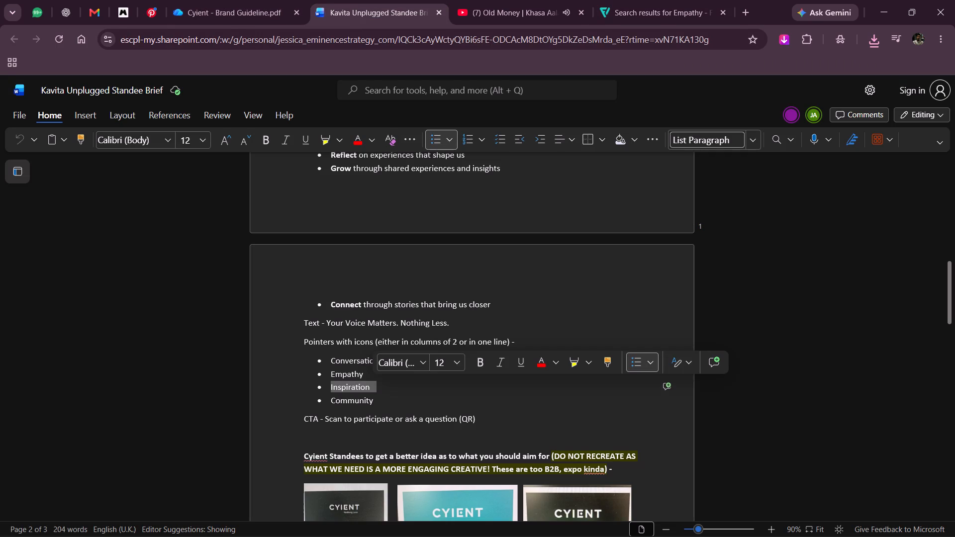
{"action": "key", "text": "ctrl+c"}
{"action": "left_click", "coordinate": [425, 369]}
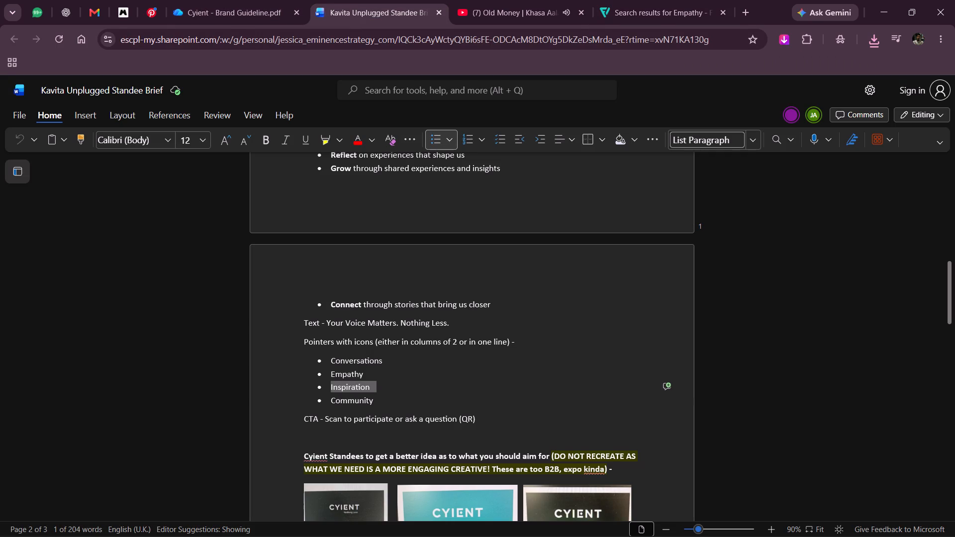
{"action": "left_click", "coordinate": [668, 0]}
{"action": "triple_click", "coordinate": [417, 131]}
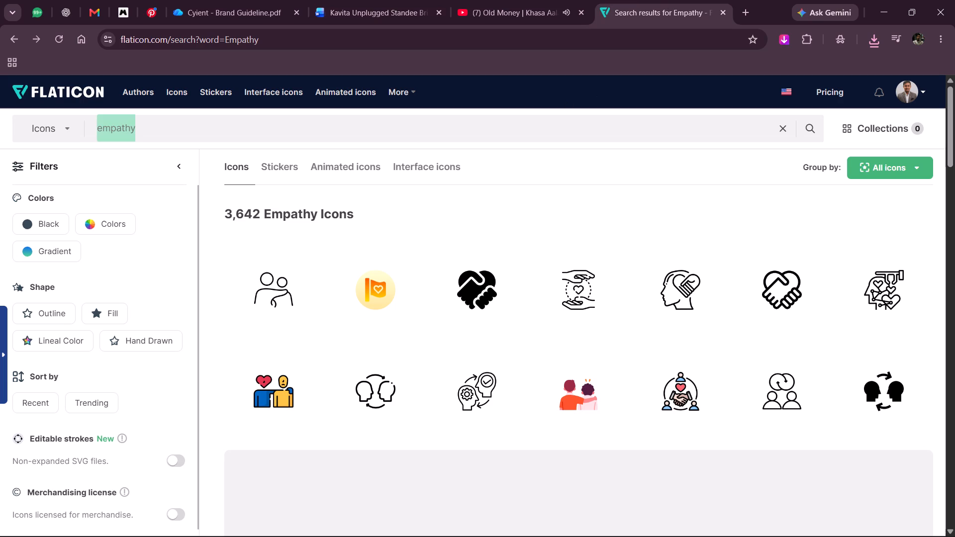
{"action": "key", "text": "ctrl+v"}
{"action": "key", "text": "Return"}
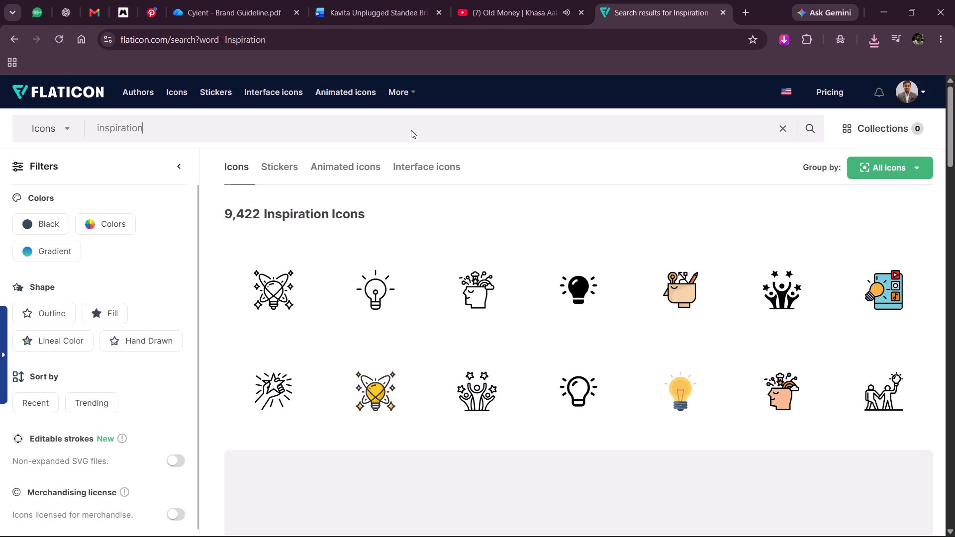
Download the solid black light bulb icon with an asterisk inside and rays around it as a free 512px PNG.
{"action": "scroll", "coordinate": [367, 313], "scroll_direction": "down", "scroll_amount": 1}
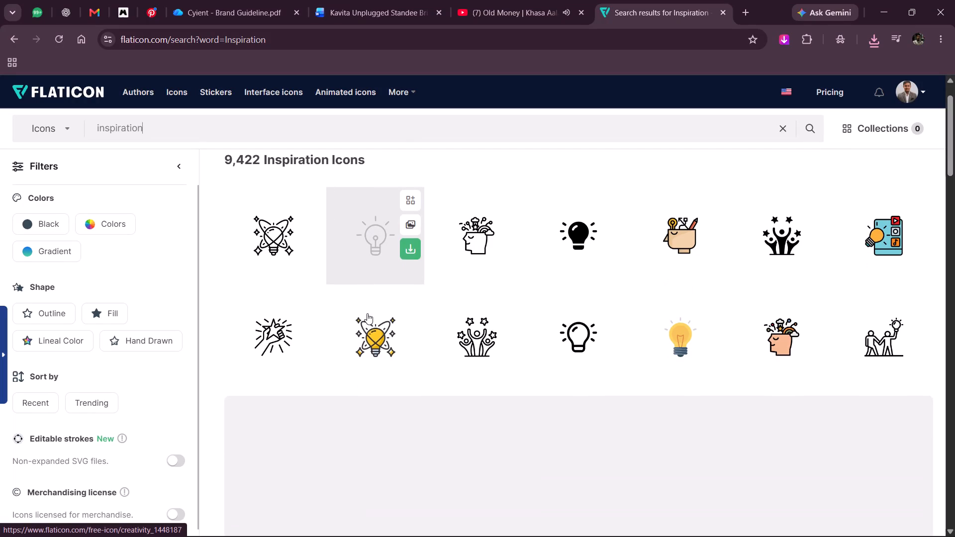
{"action": "scroll", "coordinate": [367, 313], "scroll_direction": "down", "scroll_amount": 1}
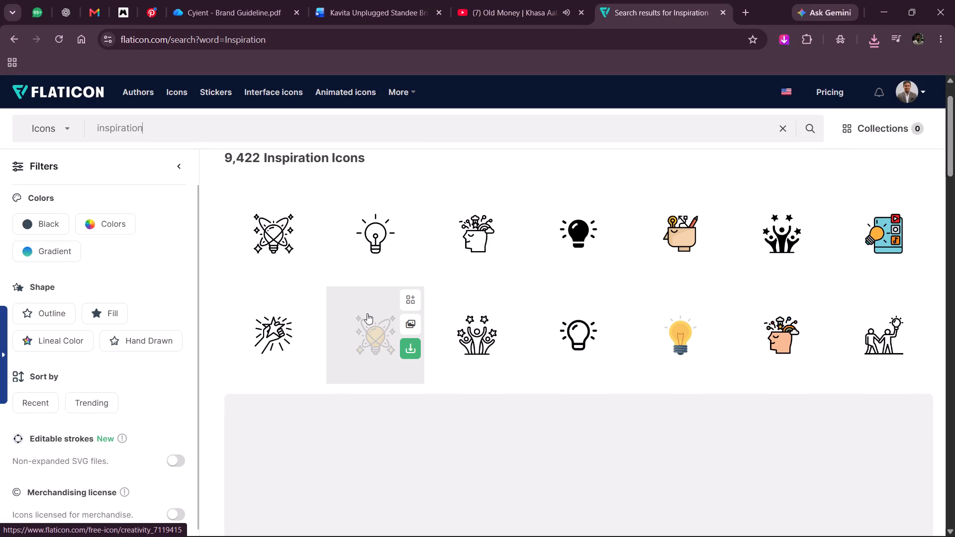
{"action": "scroll", "coordinate": [367, 313], "scroll_direction": "down", "scroll_amount": 5}
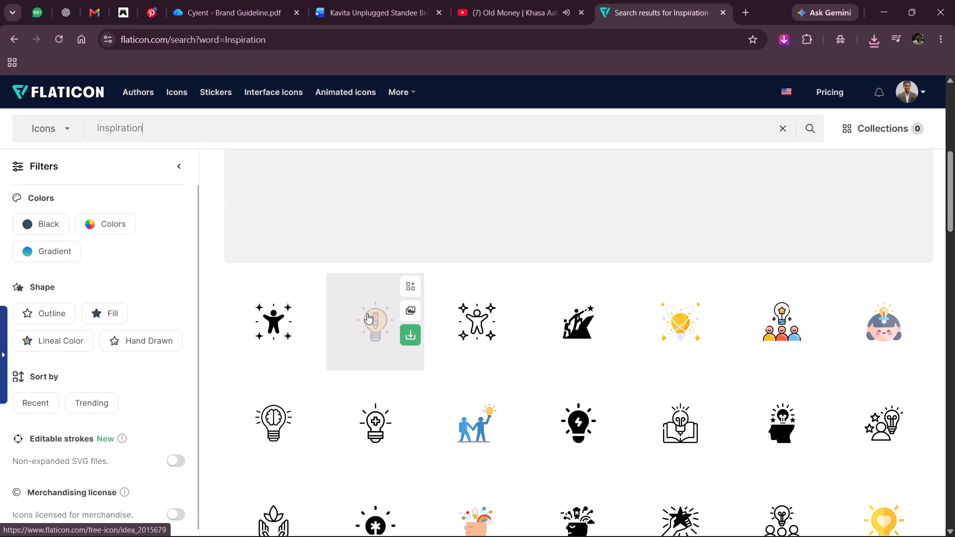
{"action": "scroll", "coordinate": [367, 313], "scroll_direction": "down", "scroll_amount": 1}
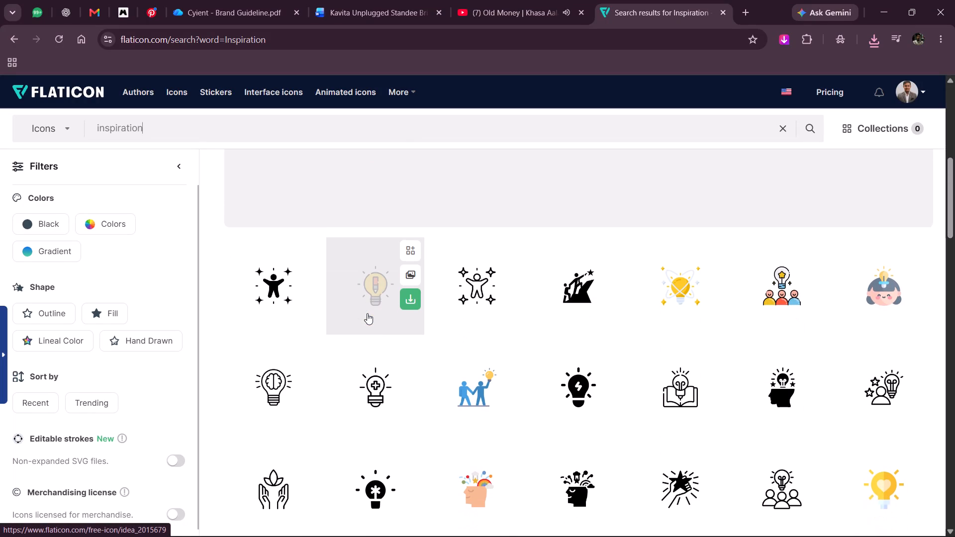
{"action": "scroll", "coordinate": [367, 313], "scroll_direction": "down", "scroll_amount": 3}
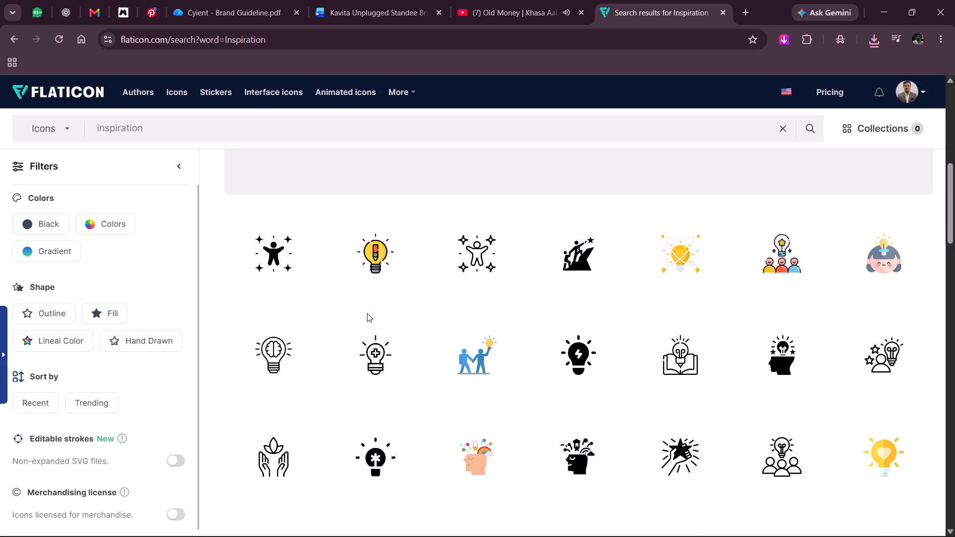
{"action": "scroll", "coordinate": [367, 313], "scroll_direction": "down", "scroll_amount": 4}
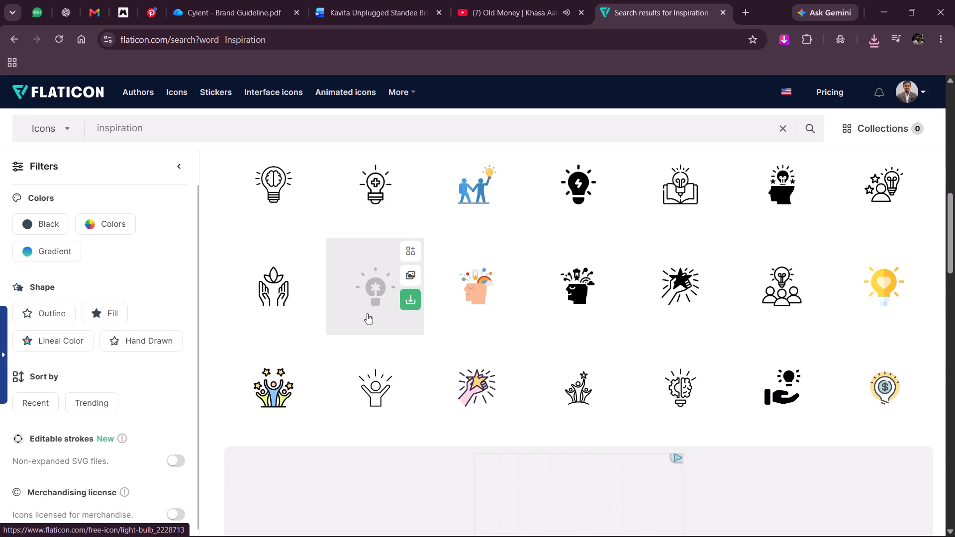
{"action": "scroll", "coordinate": [367, 313], "scroll_direction": "down", "scroll_amount": 1}
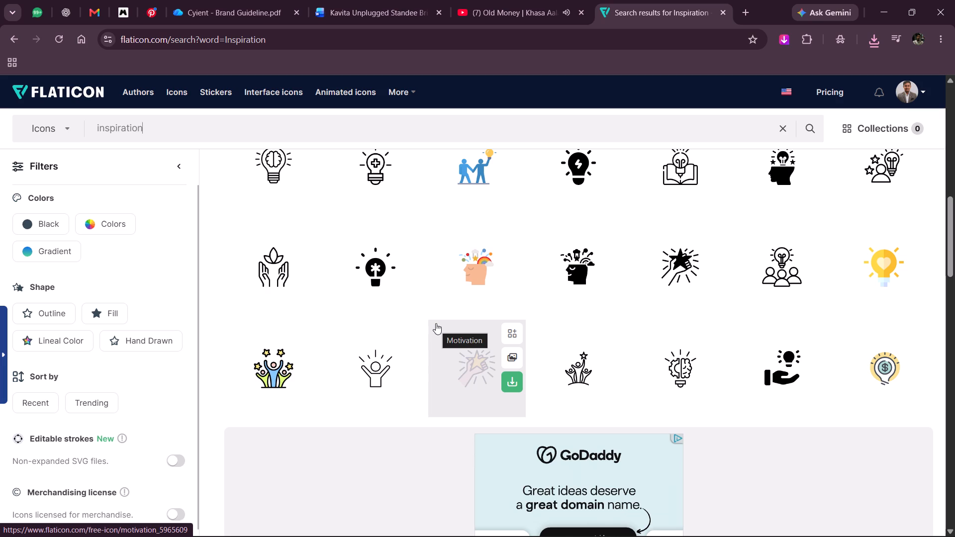
{"action": "left_click", "coordinate": [375, 299]}
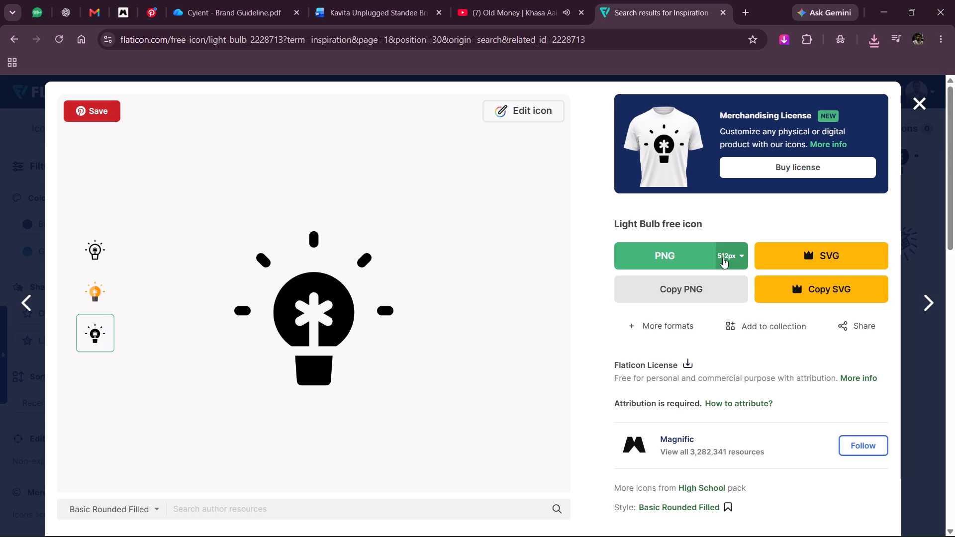
{"action": "left_click", "coordinate": [723, 258]}
{"action": "left_click", "coordinate": [724, 285]}
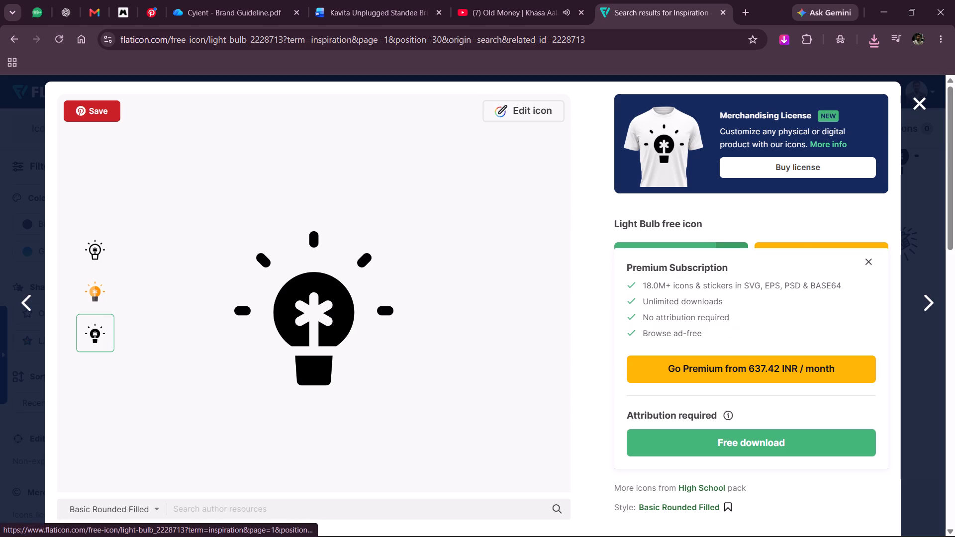
{"action": "left_click", "coordinate": [712, 450]}
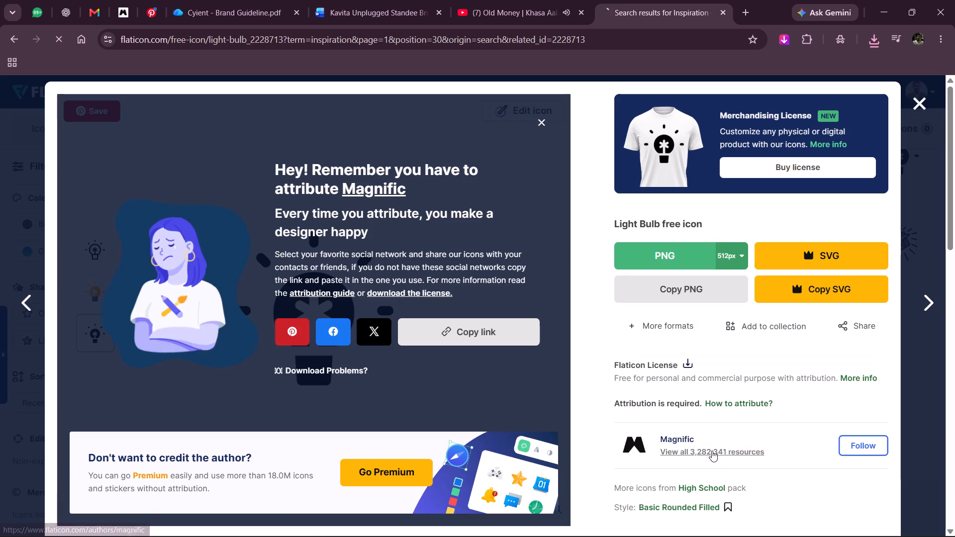
{"action": "left_click", "coordinate": [922, 101]}
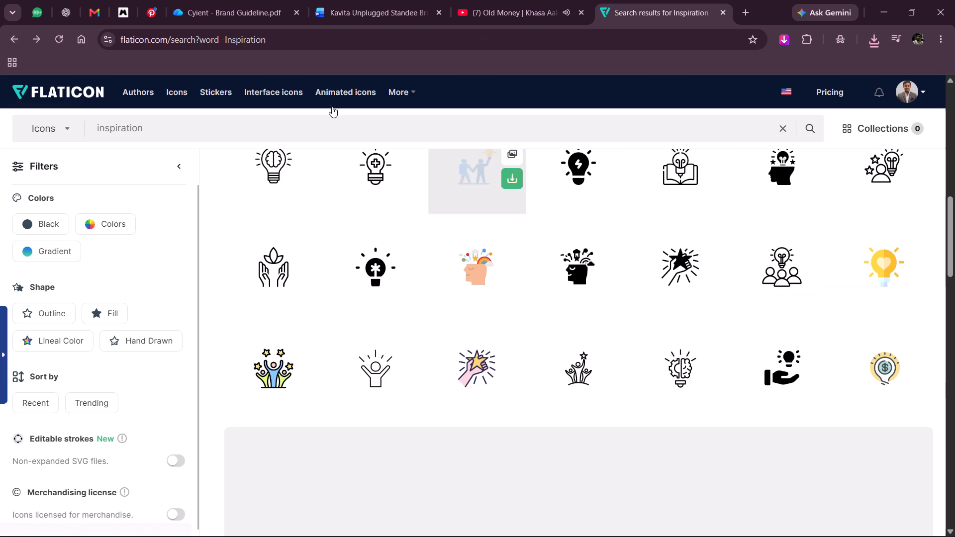
Copy "Community" from the brief's pointers and search Flaticon for icons with that term.
{"action": "left_click", "coordinate": [335, 5]}
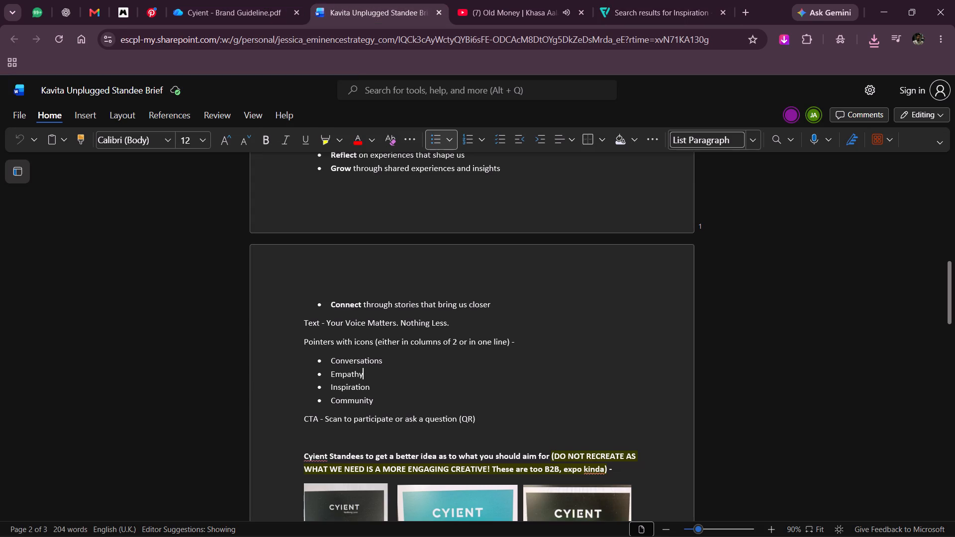
{"action": "left_click_drag", "start_coordinate": [331, 400], "coordinate": [378, 397]}
{"action": "key", "text": "ctrl+c"}
{"action": "left_click", "coordinate": [378, 397]}
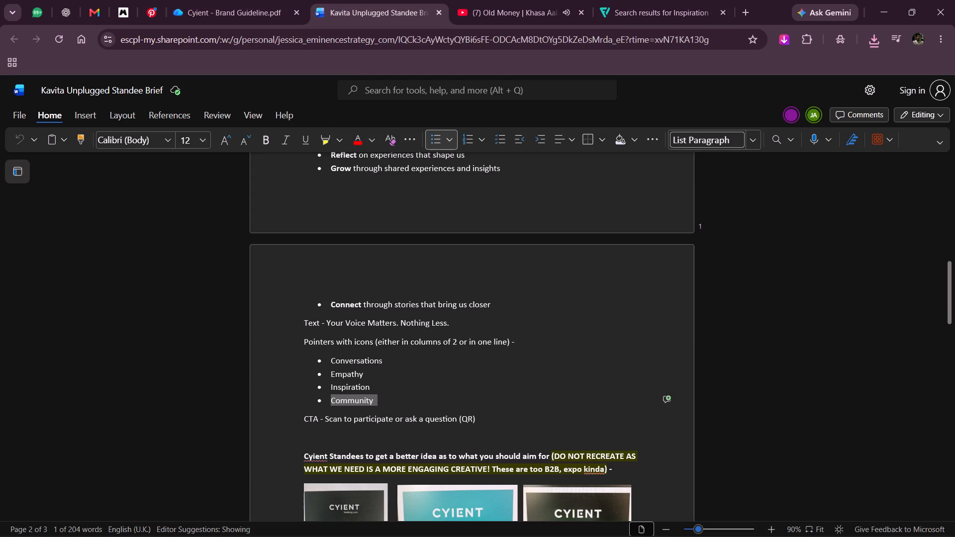
{"action": "left_click", "coordinate": [477, 0]}
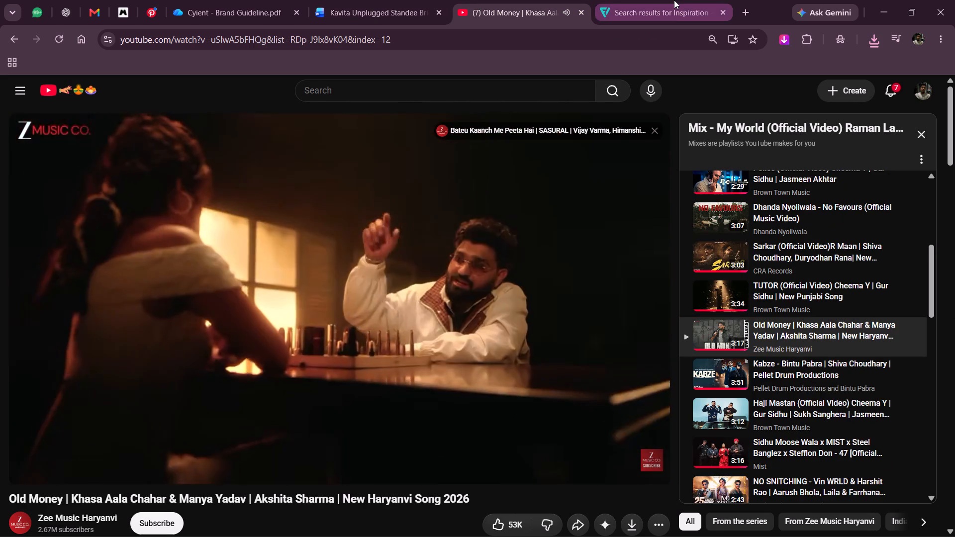
{"action": "left_click", "coordinate": [674, 0]}
{"action": "triple_click", "coordinate": [424, 129]}
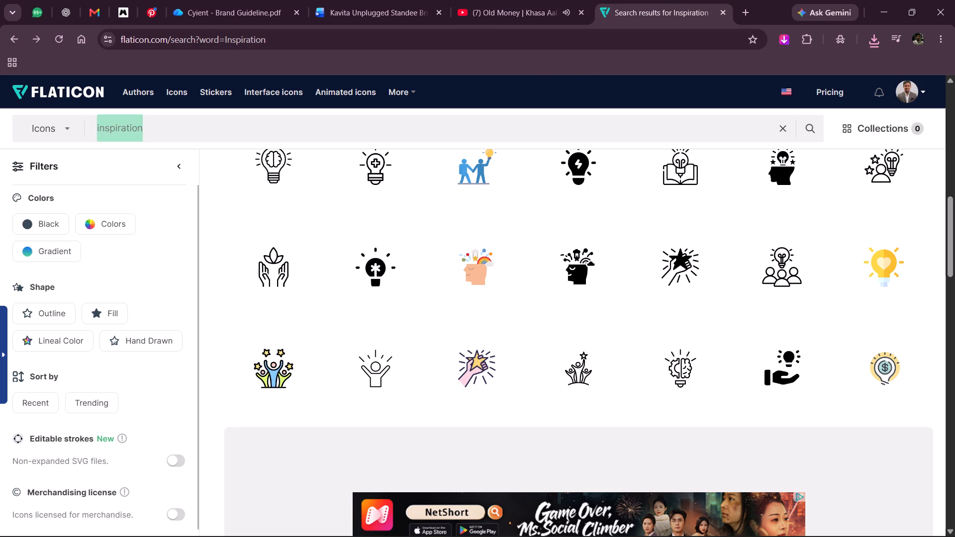
{"action": "key", "text": "ctrl+v"}
{"action": "key", "text": "Return"}
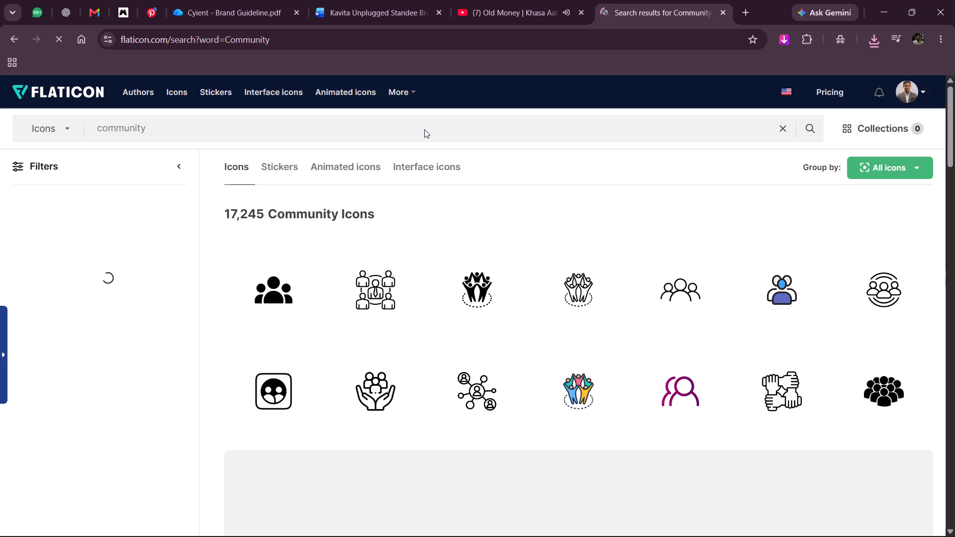
Download the solid black Community icon of people with raised arms above a dotted ring as a free 512px PNG.
{"action": "left_click", "coordinate": [463, 296]}
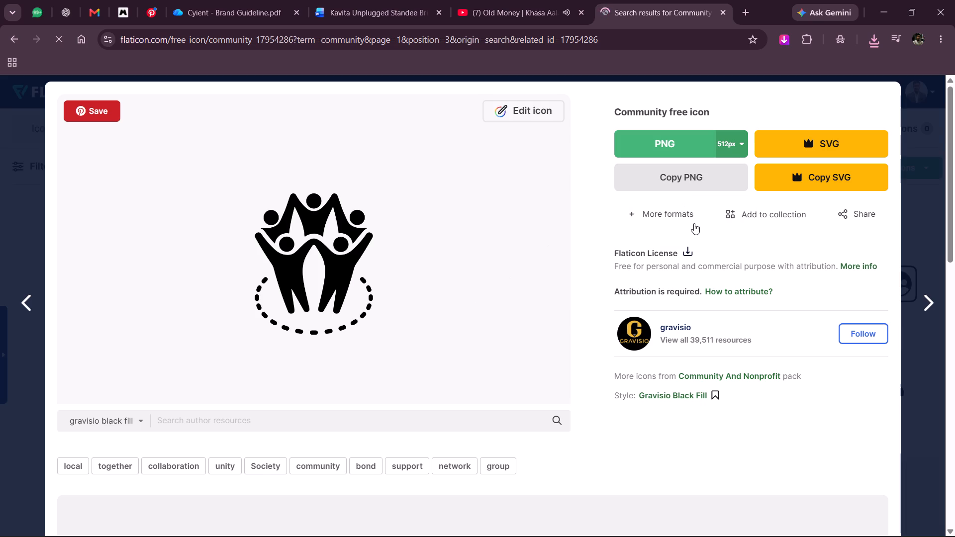
{"action": "scroll", "coordinate": [694, 223], "scroll_direction": "down", "scroll_amount": 5}
{"action": "scroll", "coordinate": [694, 223], "scroll_direction": "up", "scroll_amount": 2}
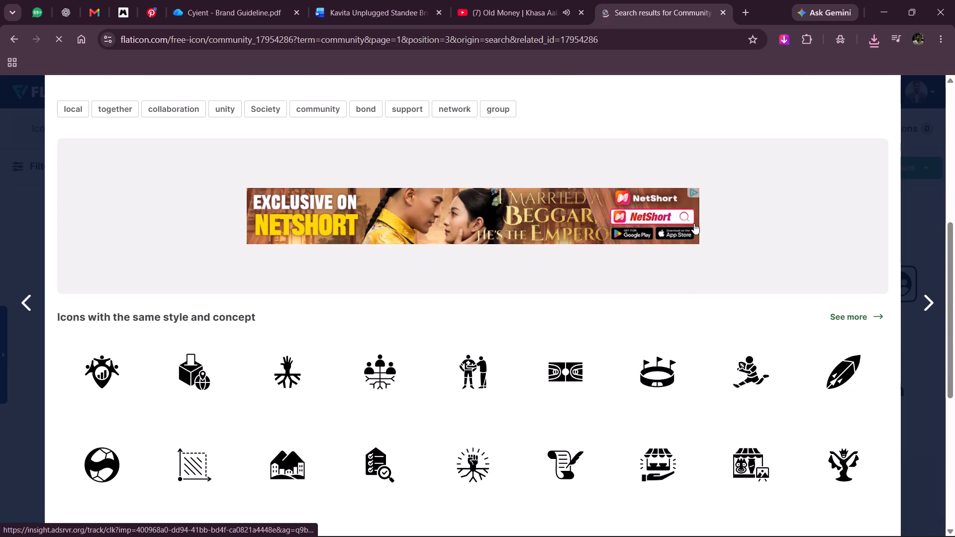
{"action": "scroll", "coordinate": [694, 223], "scroll_direction": "up", "scroll_amount": 1}
{"action": "left_click_drag", "start_coordinate": [721, 140], "coordinate": [729, 137]}
{"action": "left_click", "coordinate": [729, 137]}
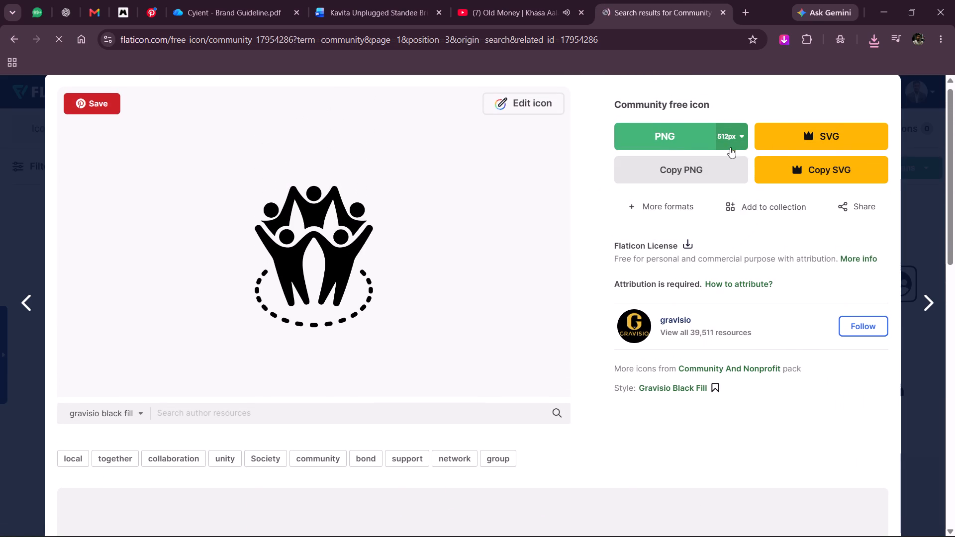
{"action": "left_click", "coordinate": [731, 138]}
{"action": "right_click", "coordinate": [732, 177]}
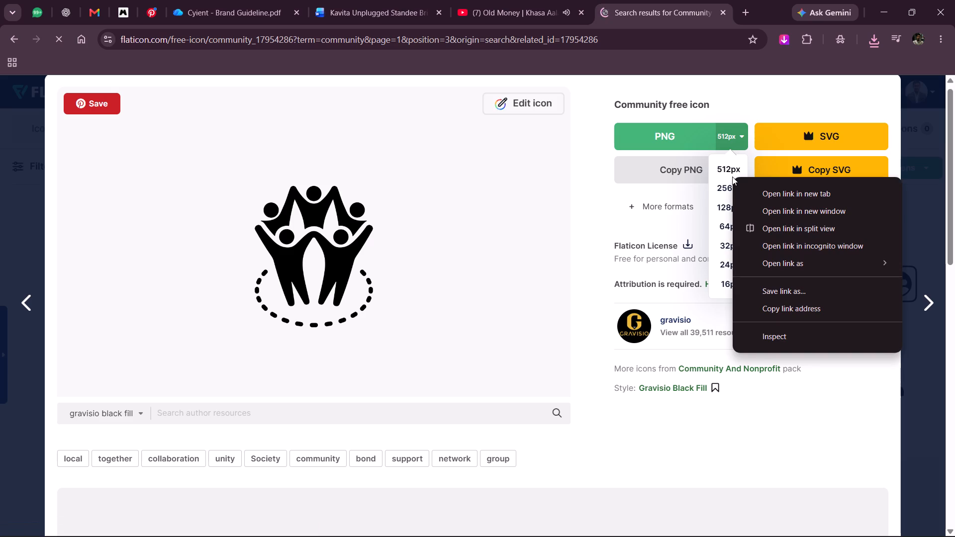
{"action": "left_click", "coordinate": [726, 174]}
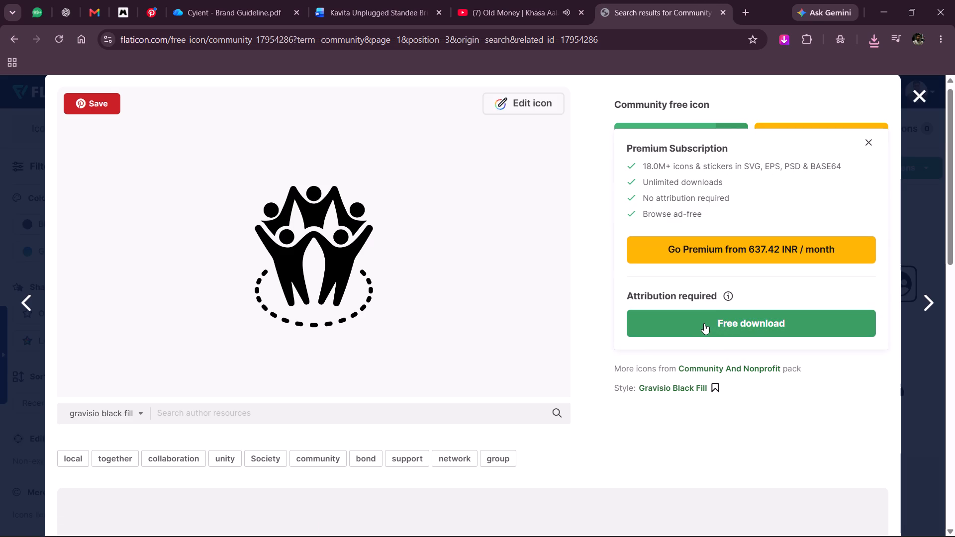
{"action": "left_click", "coordinate": [704, 323]}
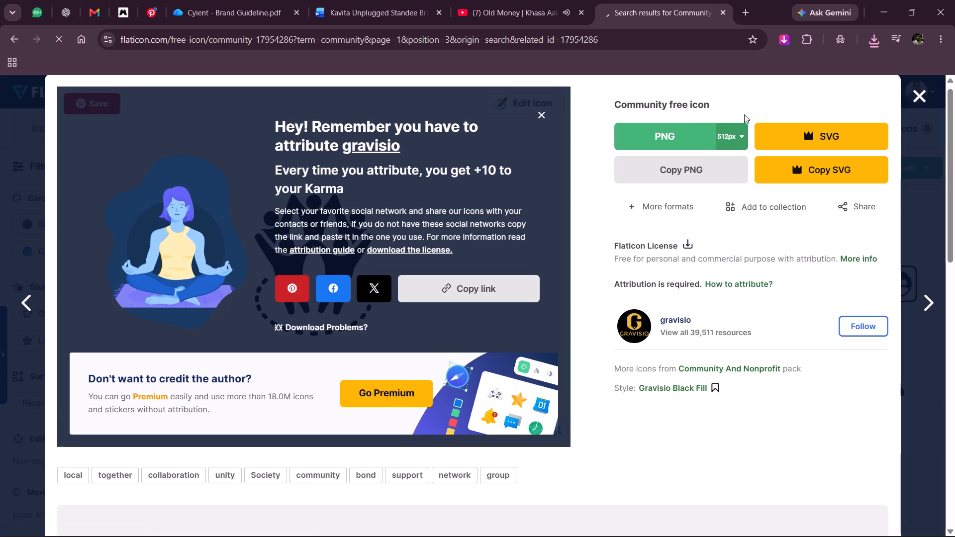
{"action": "left_click", "coordinate": [923, 94]}
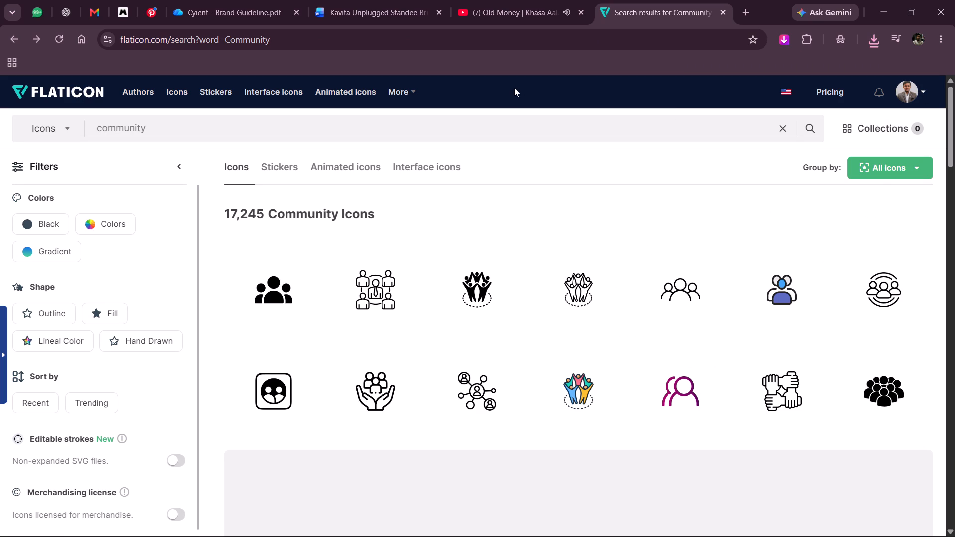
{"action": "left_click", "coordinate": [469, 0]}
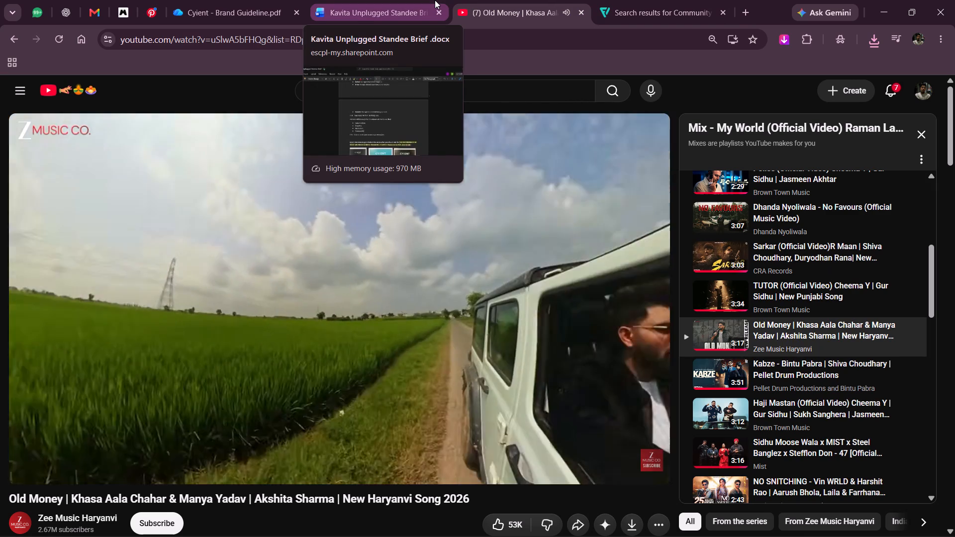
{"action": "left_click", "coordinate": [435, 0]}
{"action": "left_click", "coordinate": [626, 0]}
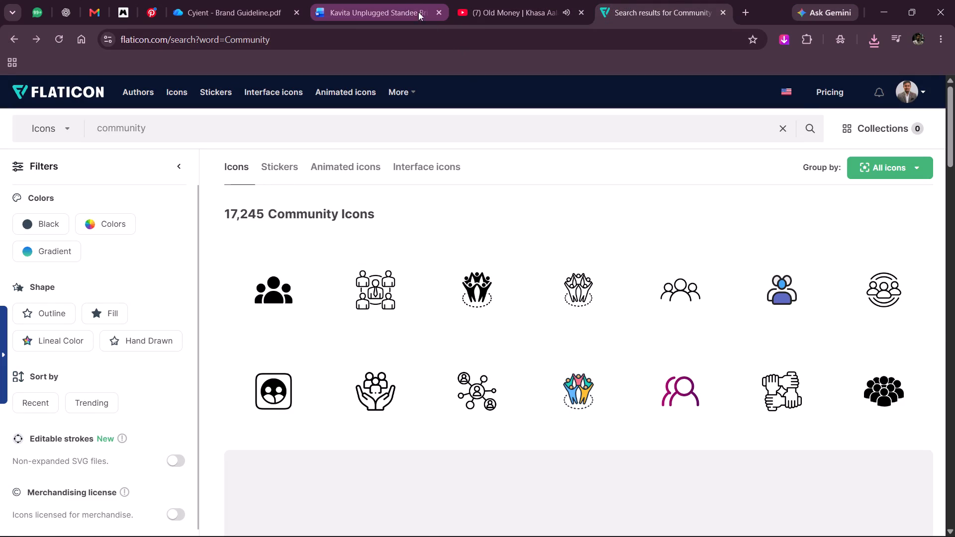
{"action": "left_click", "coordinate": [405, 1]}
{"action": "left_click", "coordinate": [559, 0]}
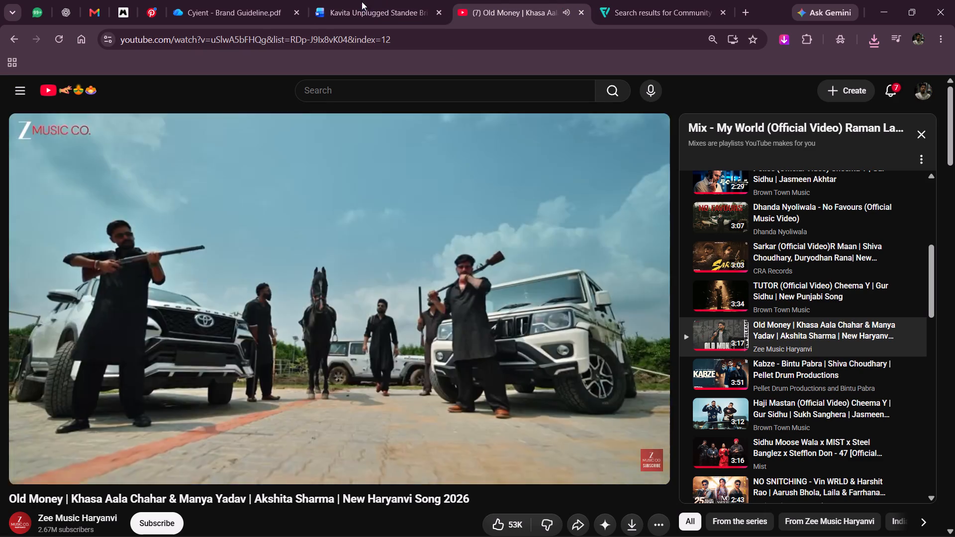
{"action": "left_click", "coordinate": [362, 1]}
Switch to Illustrator and open the community, light-bulb, empathy and talking icon PNGs from the Downloads folder.
{"action": "left_click", "coordinate": [875, 0]}
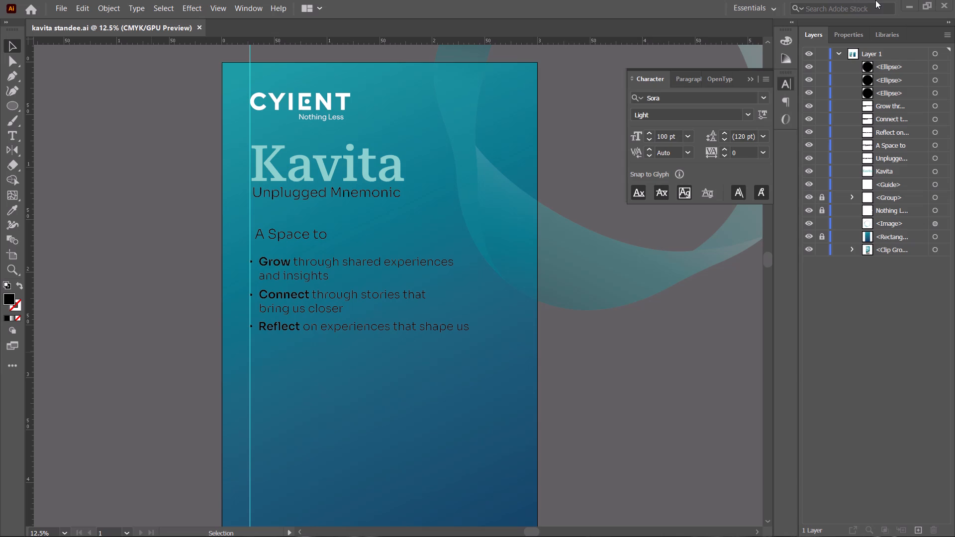
{"action": "scroll", "coordinate": [535, 400], "scroll_direction": "down", "scroll_amount": 1}
{"action": "scroll", "coordinate": [535, 400], "scroll_direction": "up", "scroll_amount": 1}
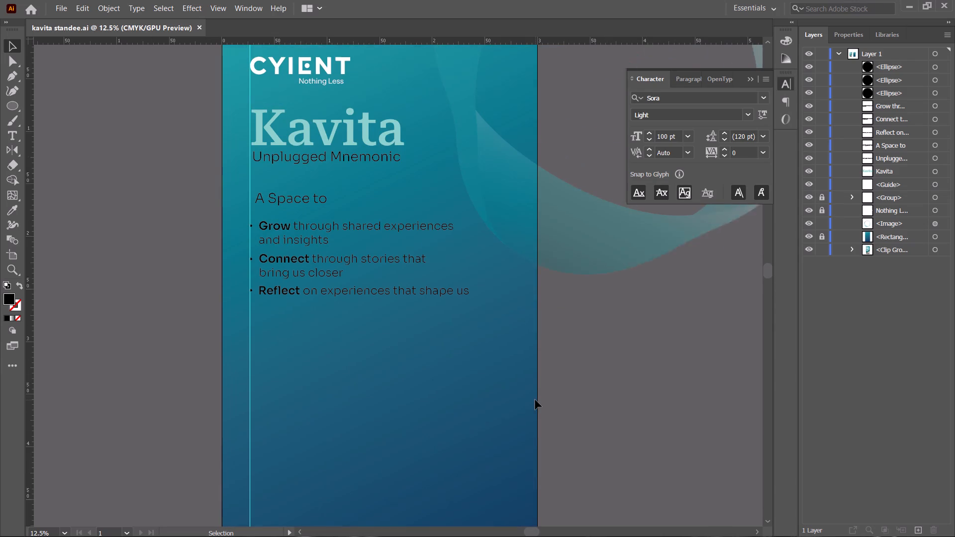
{"action": "scroll", "coordinate": [535, 400], "scroll_direction": "up", "scroll_amount": 1}
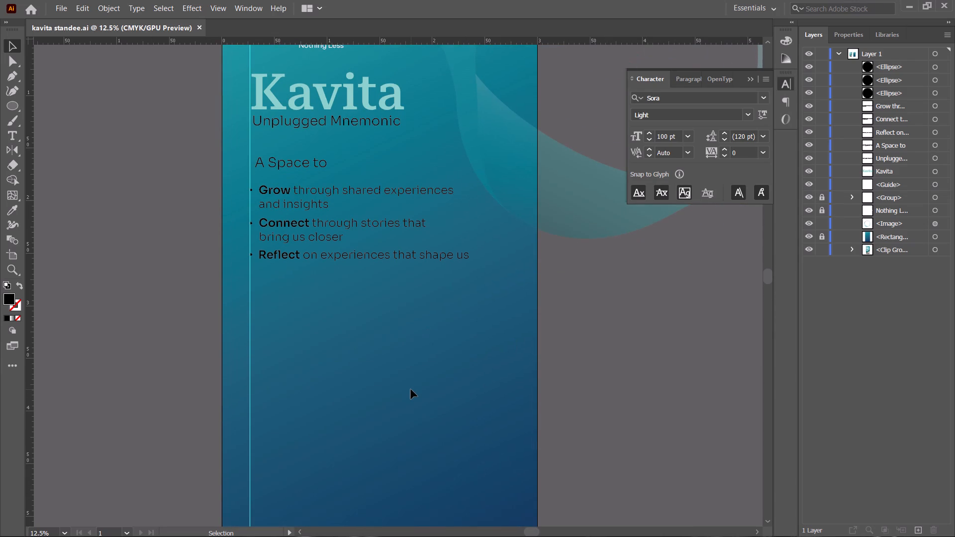
{"action": "key", "text": "ctrl+o"}
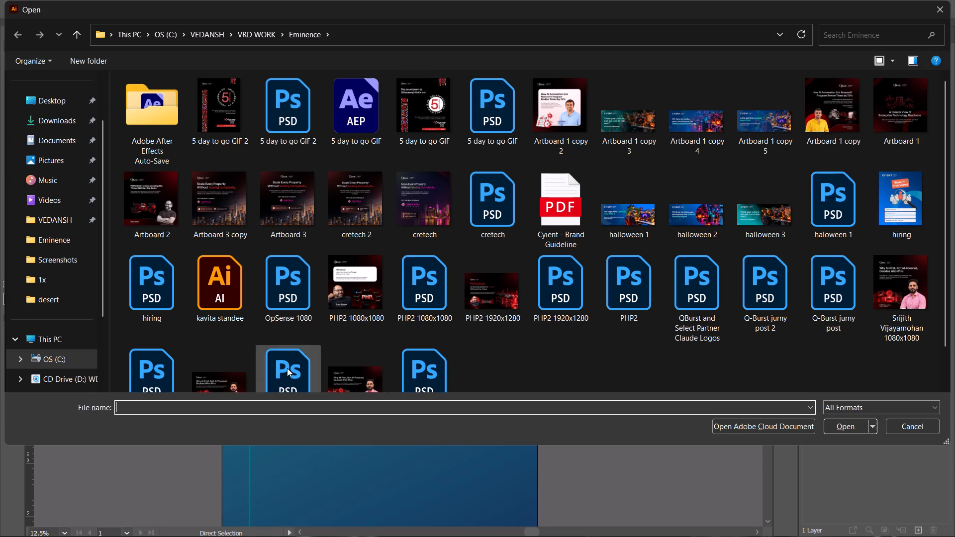
{"action": "left_click", "coordinate": [54, 128]}
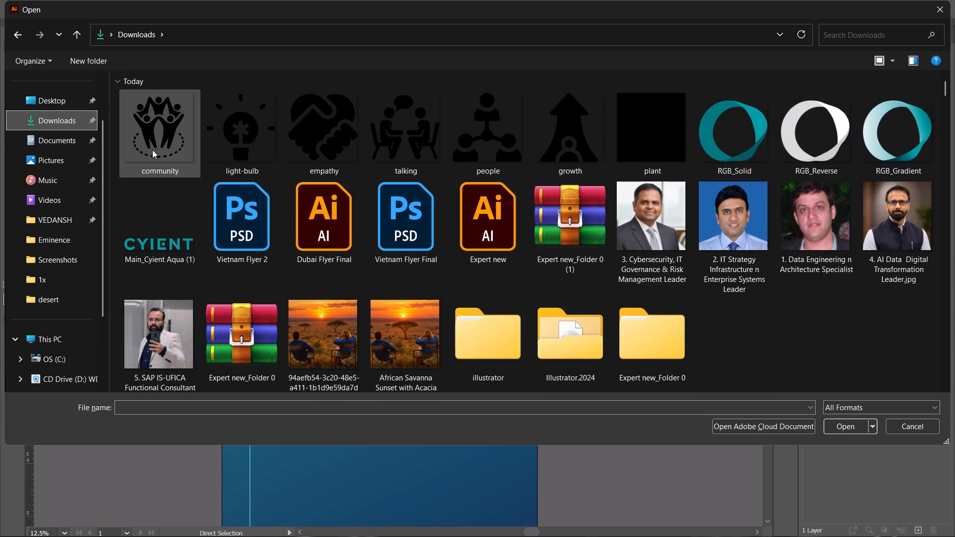
{"action": "left_click", "coordinate": [152, 150]}
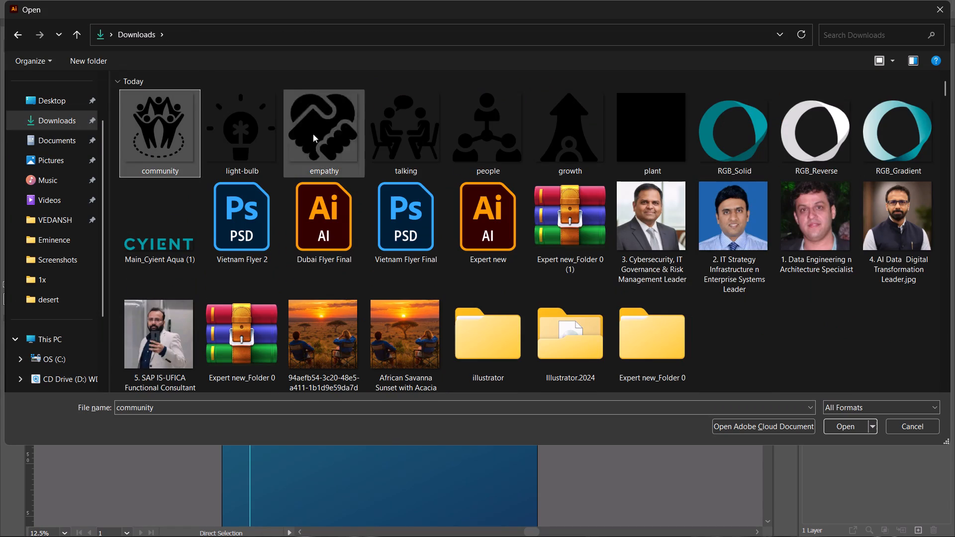
{"action": "left_click", "coordinate": [440, 141], "text": "shift"}
{"action": "key", "text": "Return"}
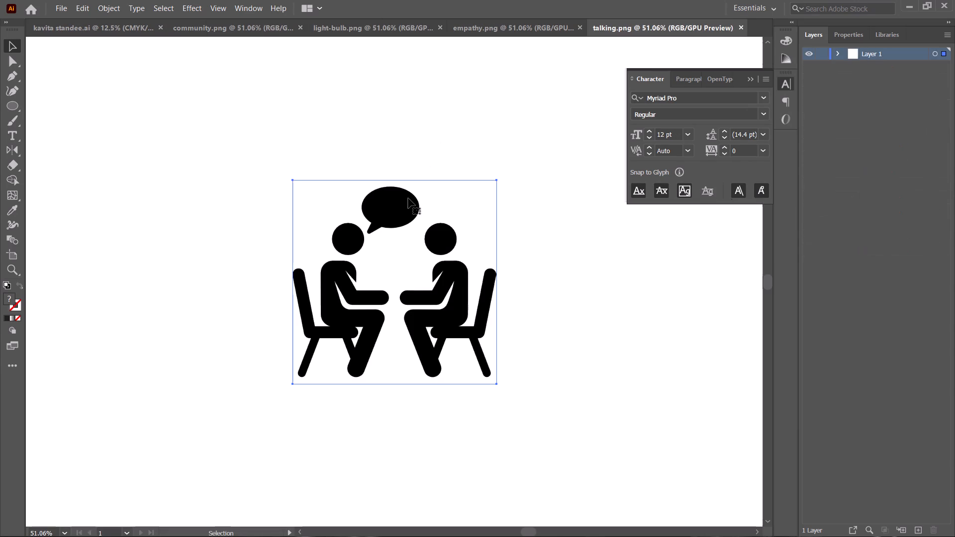
Move the talking icon from its own document into the kavita standee document, placing it on the pasteboard beside the artboard.
{"action": "scroll", "coordinate": [408, 198], "scroll_direction": "down", "scroll_amount": 7, "text": "alt"}
{"action": "scroll", "coordinate": [411, 223], "scroll_direction": "up", "scroll_amount": 2, "text": "alt"}
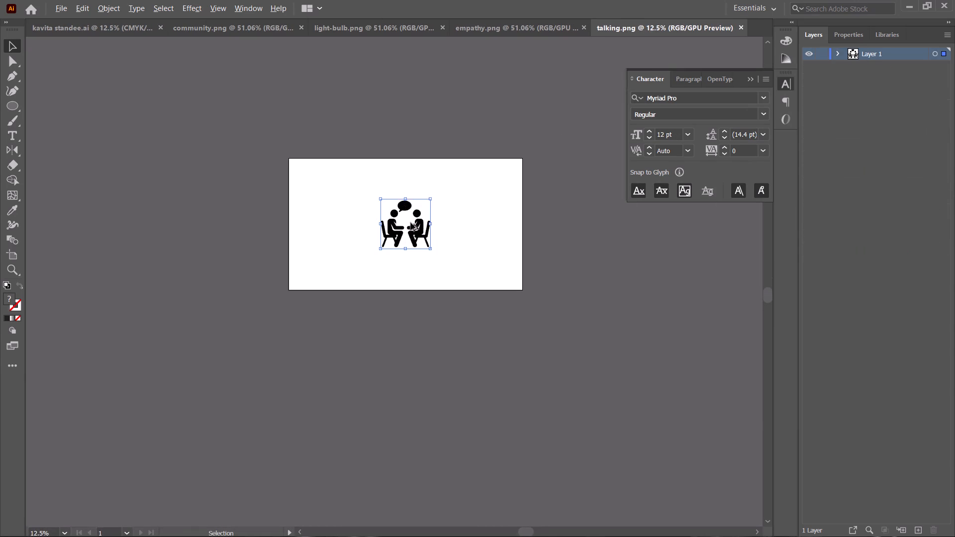
{"action": "left_click_drag", "start_coordinate": [408, 204], "coordinate": [176, 117]}
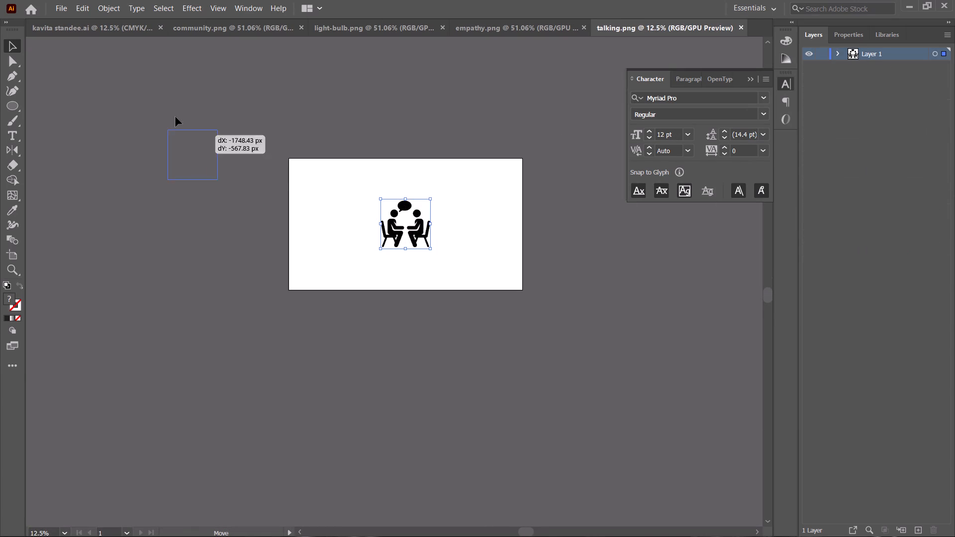
{"action": "left_click_drag", "start_coordinate": [176, 117], "coordinate": [198, 202]}
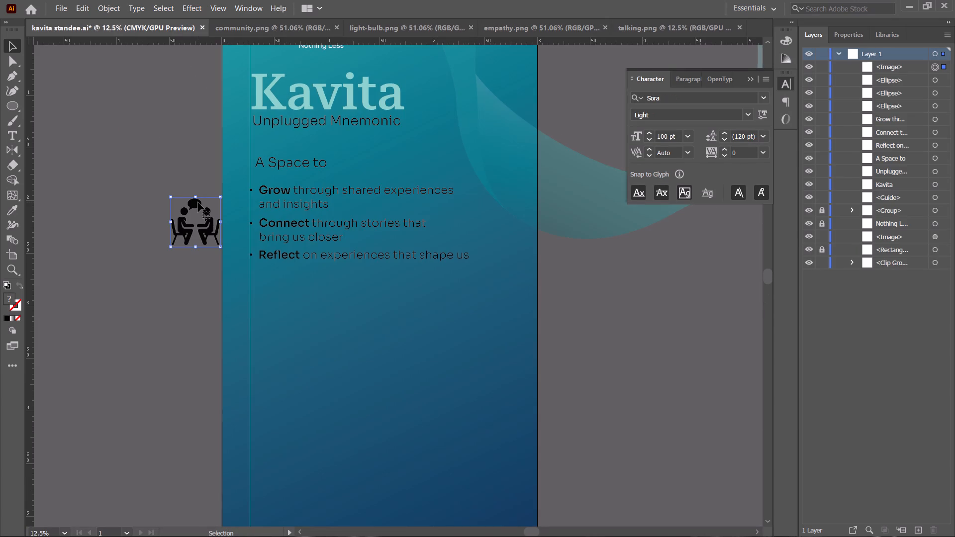
{"action": "left_click_drag", "start_coordinate": [198, 202], "coordinate": [71, 174]}
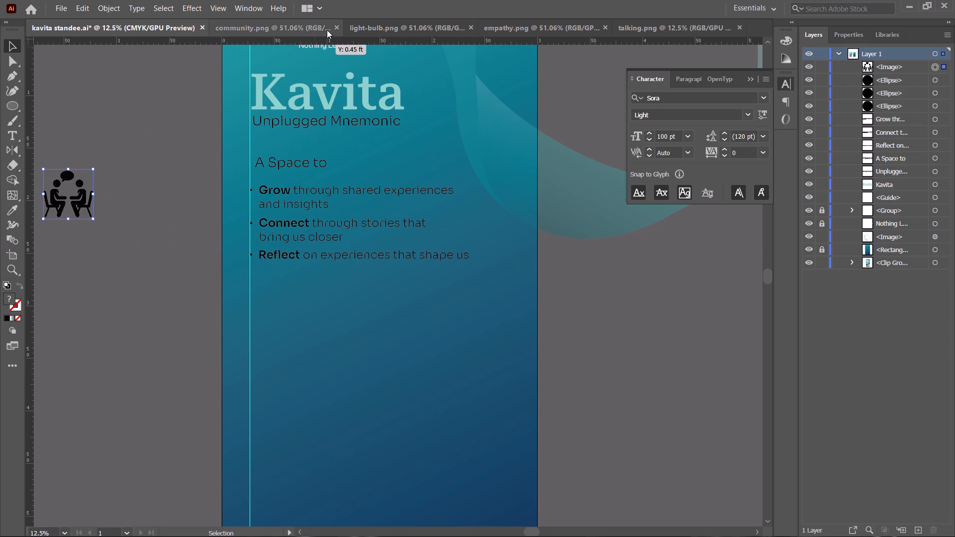
Move the community icon into the kavita standee document, placing it on the pasteboard below the talking icon.
{"action": "left_click", "coordinate": [327, 30]}
{"action": "left_click_drag", "start_coordinate": [384, 225], "coordinate": [97, 24]}
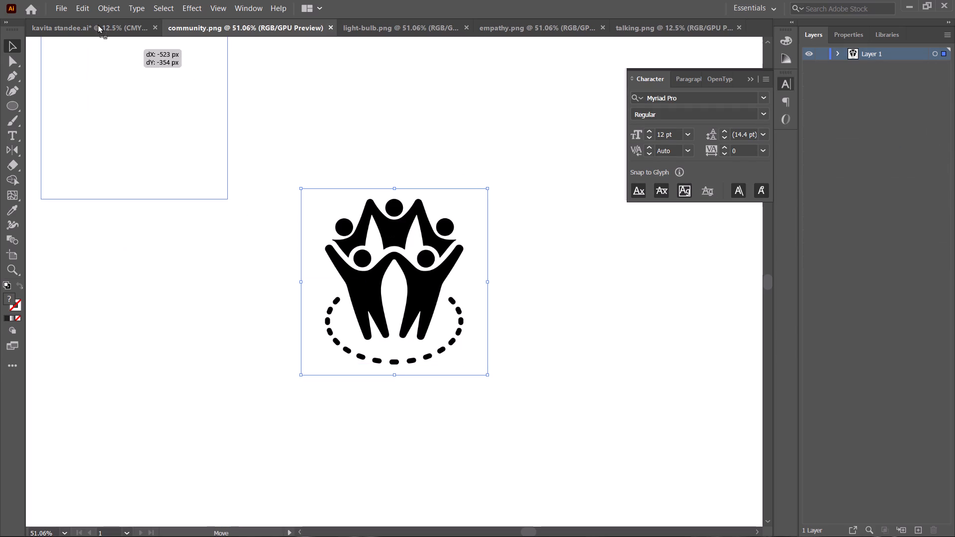
{"action": "left_click_drag", "start_coordinate": [97, 24], "coordinate": [95, 297]}
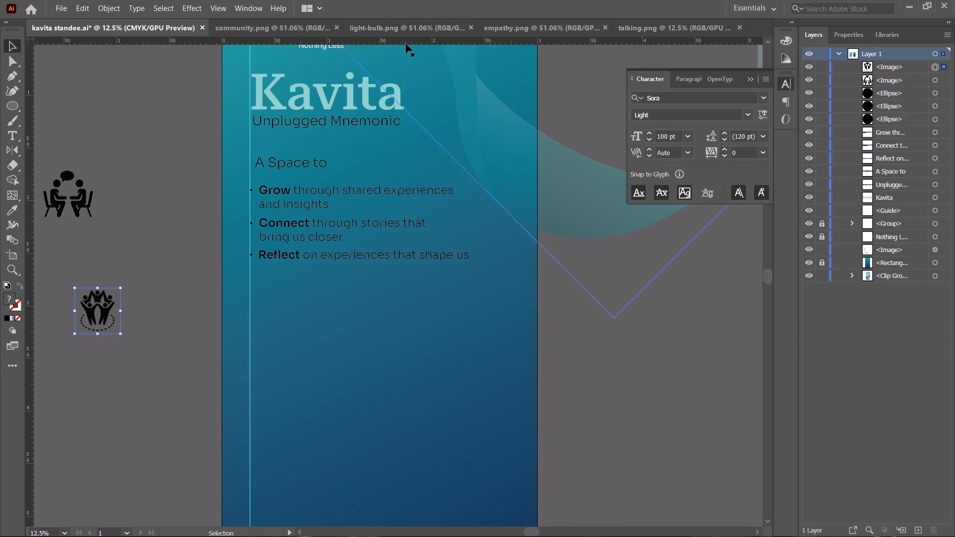
Move the light-bulb icon into the kavita standee document and position it between the talking and community icons.
{"action": "left_click", "coordinate": [411, 22]}
{"action": "left_click_drag", "start_coordinate": [377, 268], "coordinate": [129, 32]}
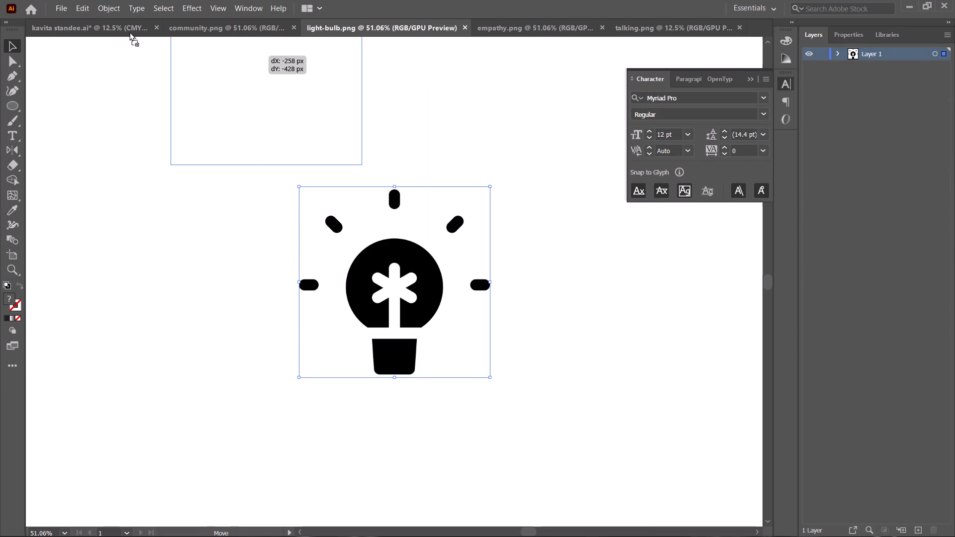
{"action": "left_click_drag", "start_coordinate": [129, 32], "coordinate": [40, 197]}
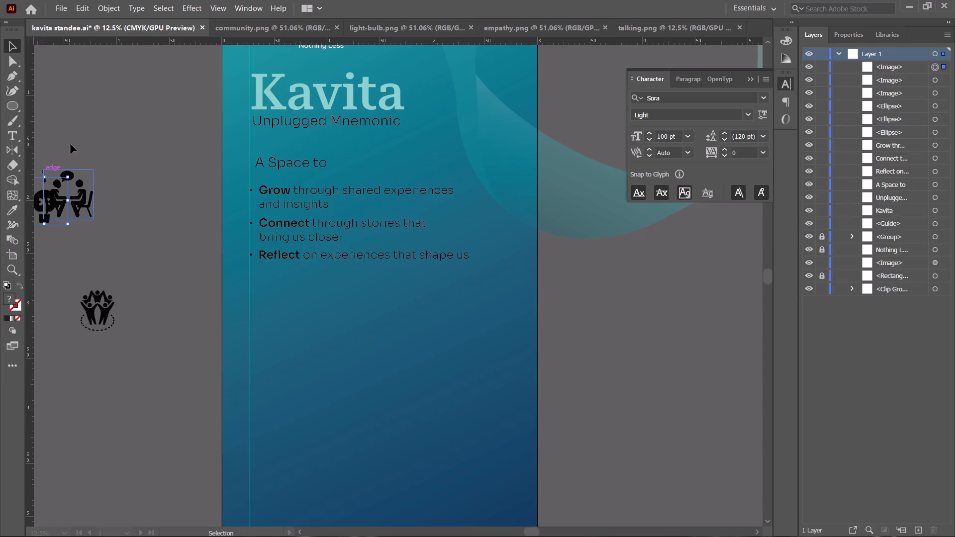
{"action": "left_click_drag", "start_coordinate": [44, 202], "coordinate": [91, 263]}
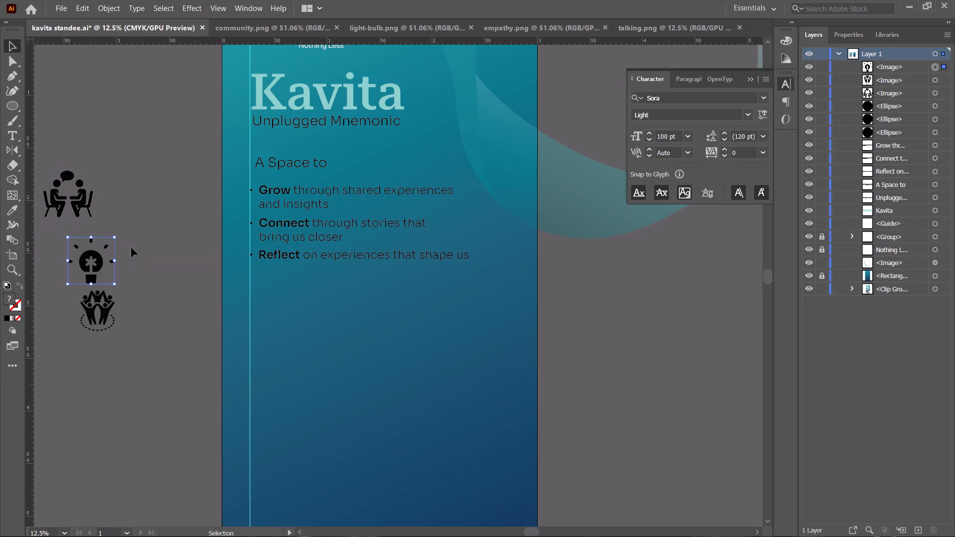
{"action": "left_click", "coordinate": [160, 218]}
Move the empathy icon into the kavita standee document and position it on the pasteboard between the talking icon and the artboard.
{"action": "left_click", "coordinate": [527, 26]}
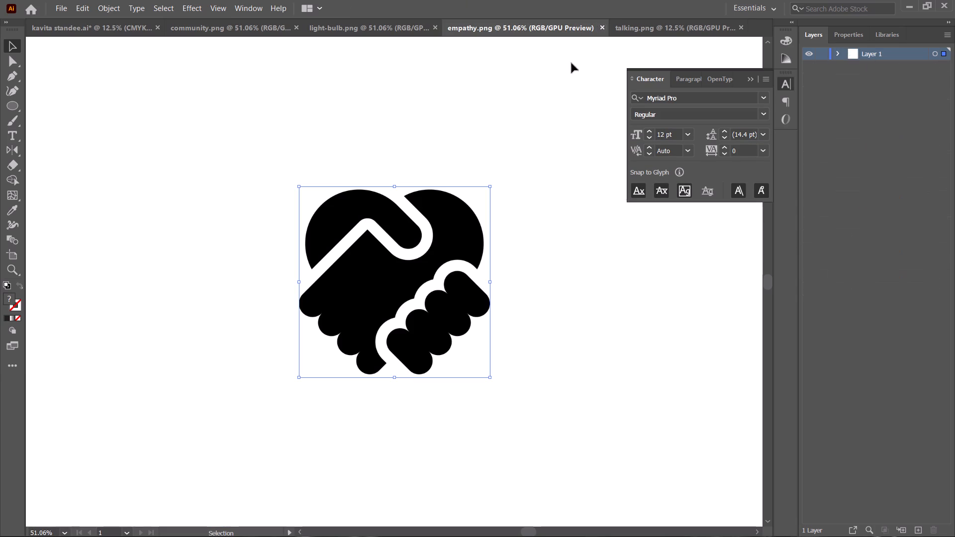
{"action": "left_click_drag", "start_coordinate": [355, 214], "coordinate": [106, 22]}
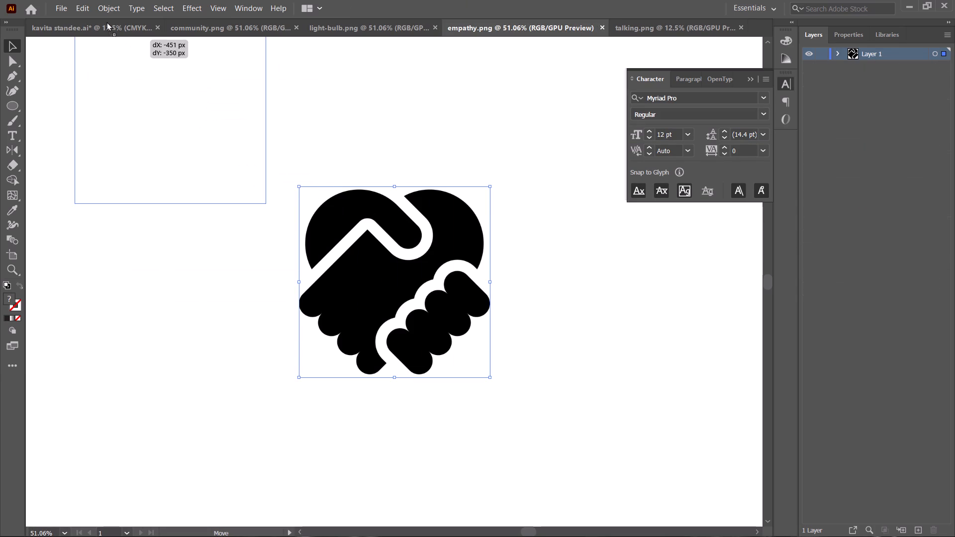
{"action": "left_click_drag", "start_coordinate": [106, 22], "coordinate": [98, 164]}
{"action": "left_click_drag", "start_coordinate": [102, 166], "coordinate": [134, 177]}
{"action": "left_click", "coordinate": [153, 113]}
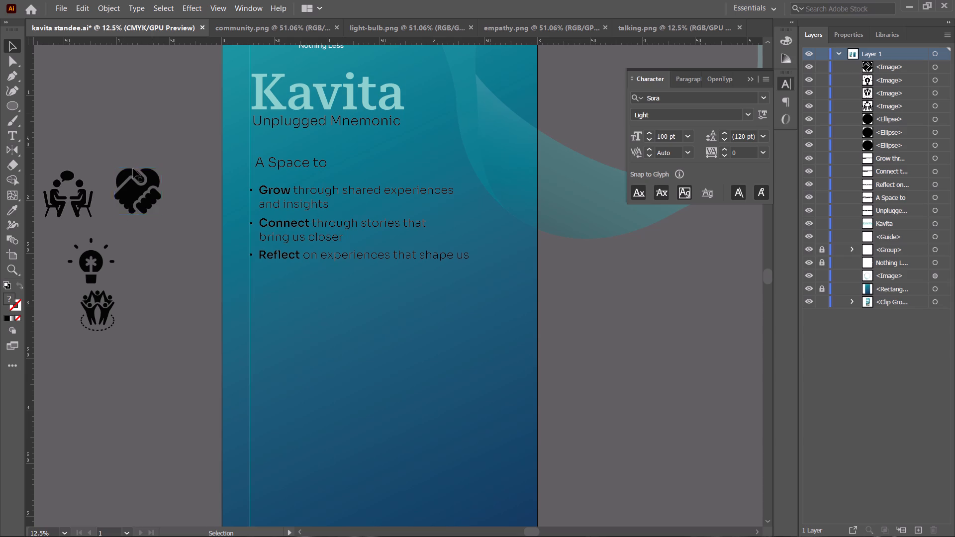
Select all four imported icons and align their centres horizontally and vertically, stacking them on one another.
{"action": "left_click_drag", "start_coordinate": [134, 353], "coordinate": [40, 133]}
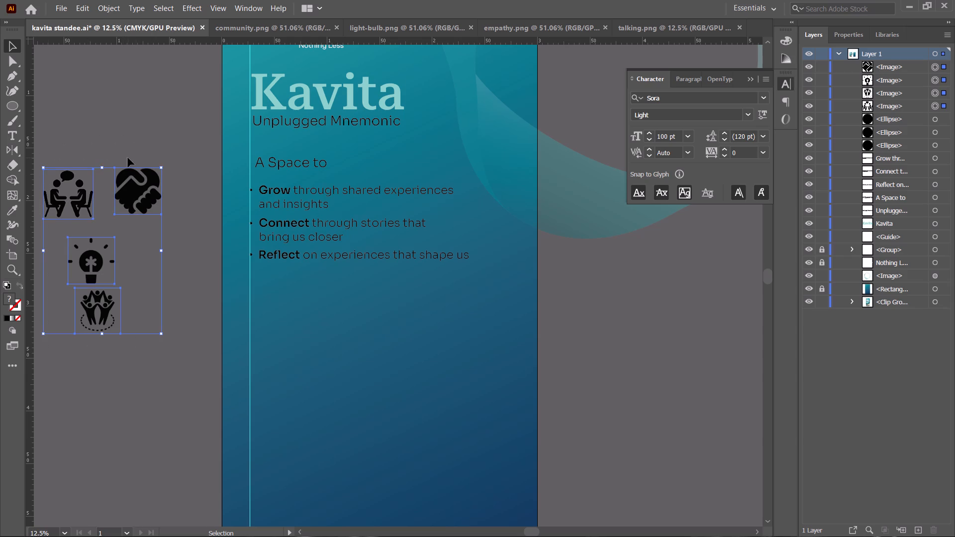
{"action": "left_click", "coordinate": [859, 31]}
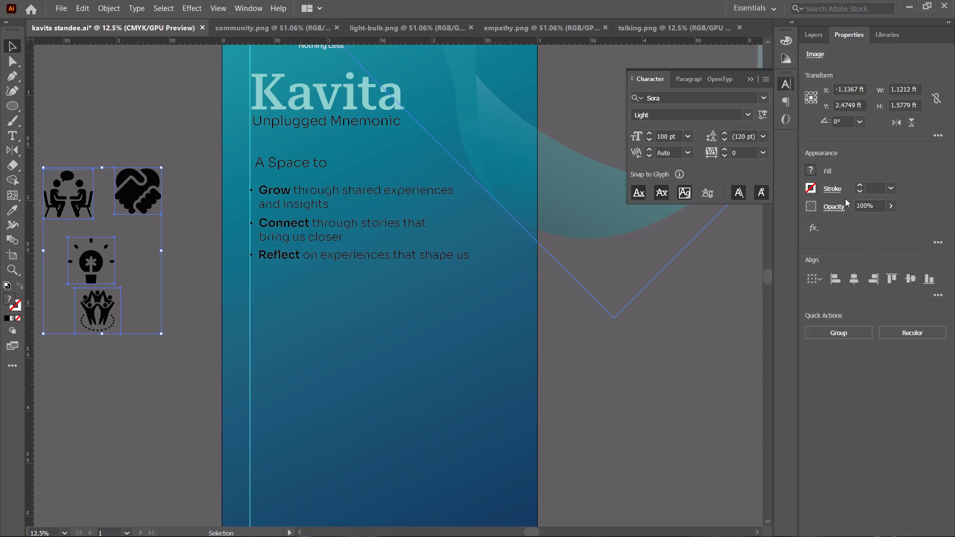
{"action": "left_click", "coordinate": [848, 279]}
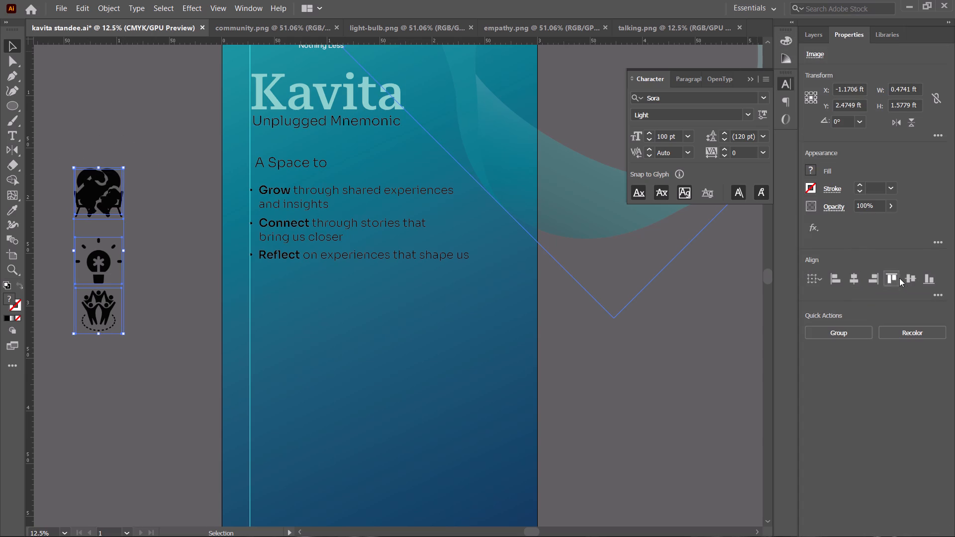
{"action": "left_click", "coordinate": [905, 280]}
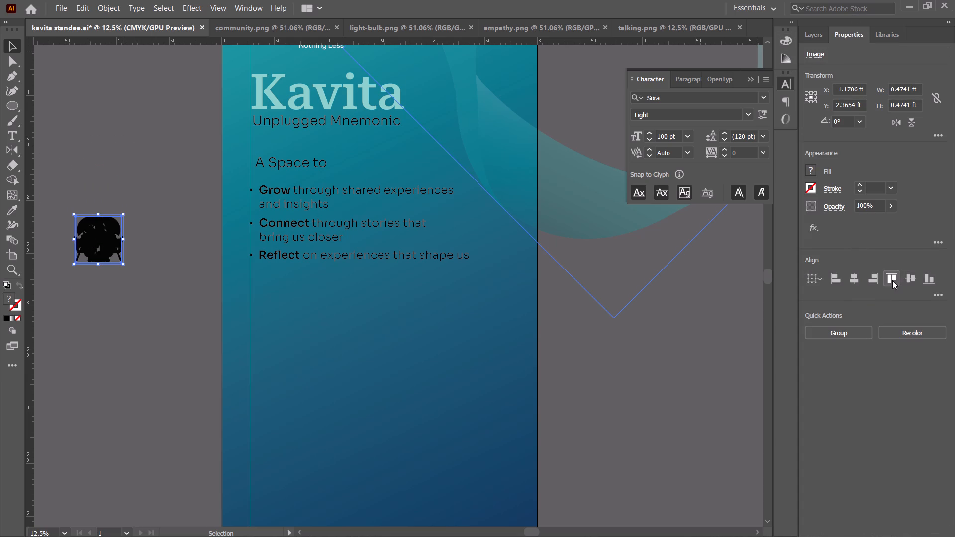
{"action": "left_click", "coordinate": [892, 280]}
{"action": "left_click", "coordinate": [925, 281]}
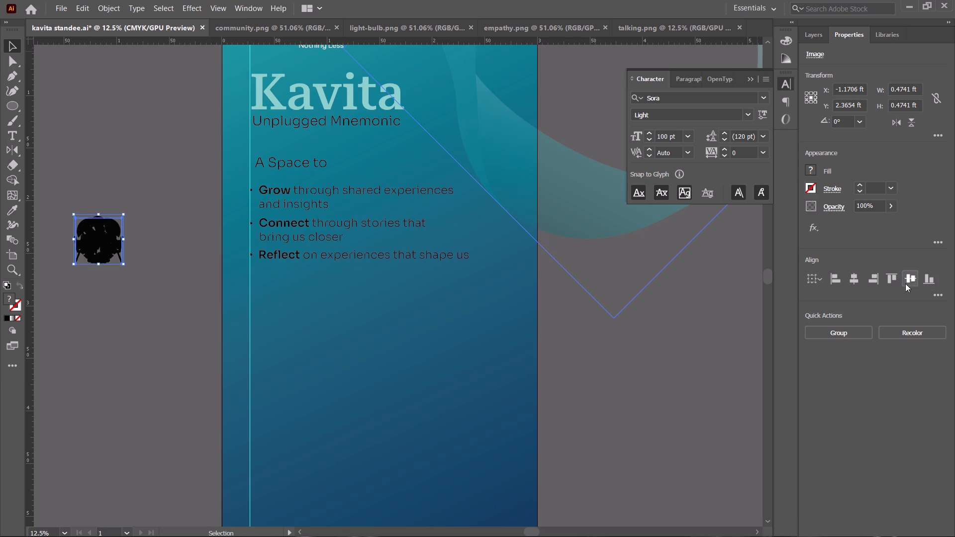
{"action": "left_click", "coordinate": [885, 273]}
{"action": "left_click", "coordinate": [875, 280]}
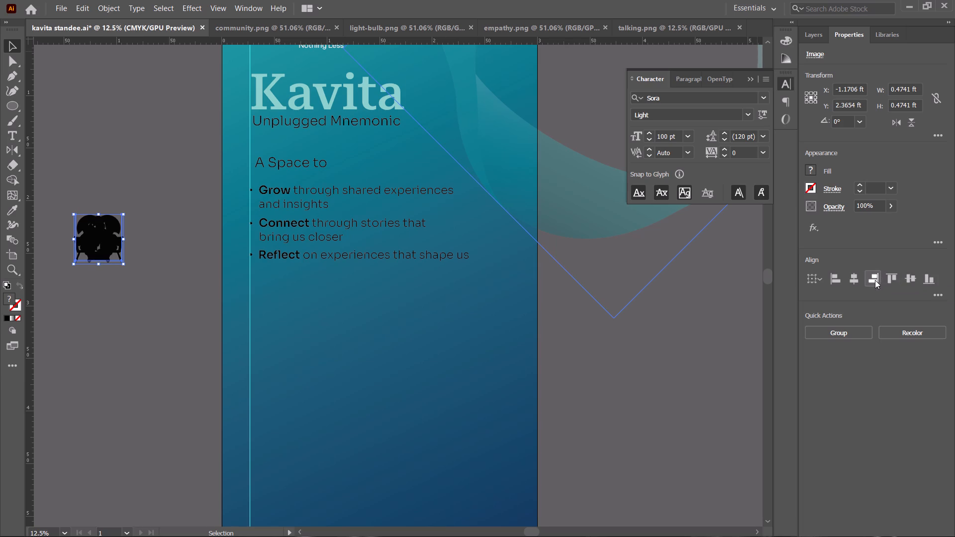
{"action": "left_click", "coordinate": [846, 281]}
{"action": "left_click", "coordinate": [907, 276]}
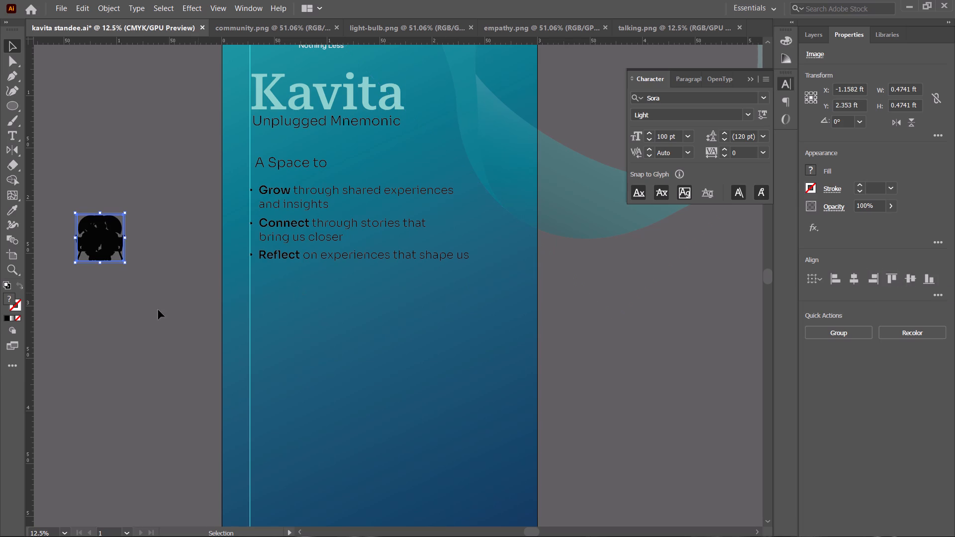
{"action": "left_click", "coordinate": [146, 316]}
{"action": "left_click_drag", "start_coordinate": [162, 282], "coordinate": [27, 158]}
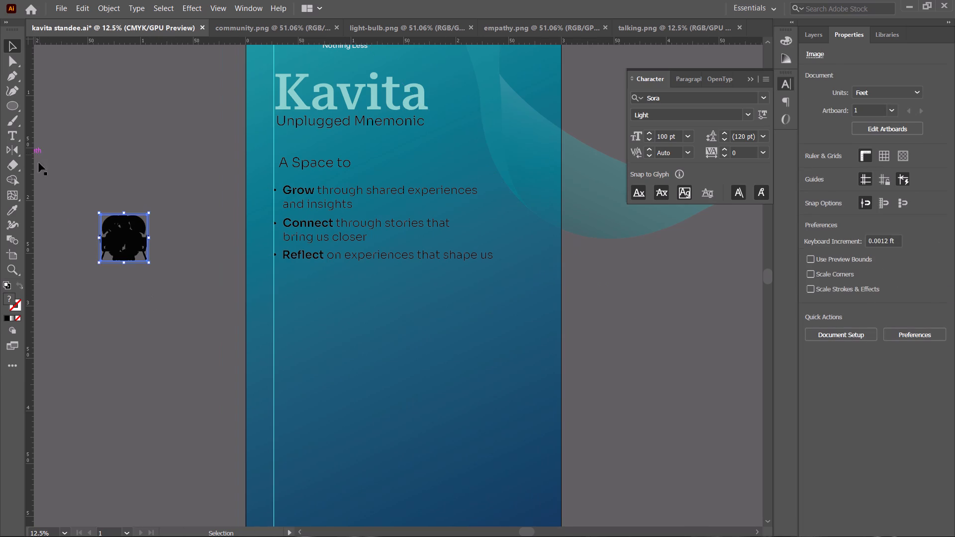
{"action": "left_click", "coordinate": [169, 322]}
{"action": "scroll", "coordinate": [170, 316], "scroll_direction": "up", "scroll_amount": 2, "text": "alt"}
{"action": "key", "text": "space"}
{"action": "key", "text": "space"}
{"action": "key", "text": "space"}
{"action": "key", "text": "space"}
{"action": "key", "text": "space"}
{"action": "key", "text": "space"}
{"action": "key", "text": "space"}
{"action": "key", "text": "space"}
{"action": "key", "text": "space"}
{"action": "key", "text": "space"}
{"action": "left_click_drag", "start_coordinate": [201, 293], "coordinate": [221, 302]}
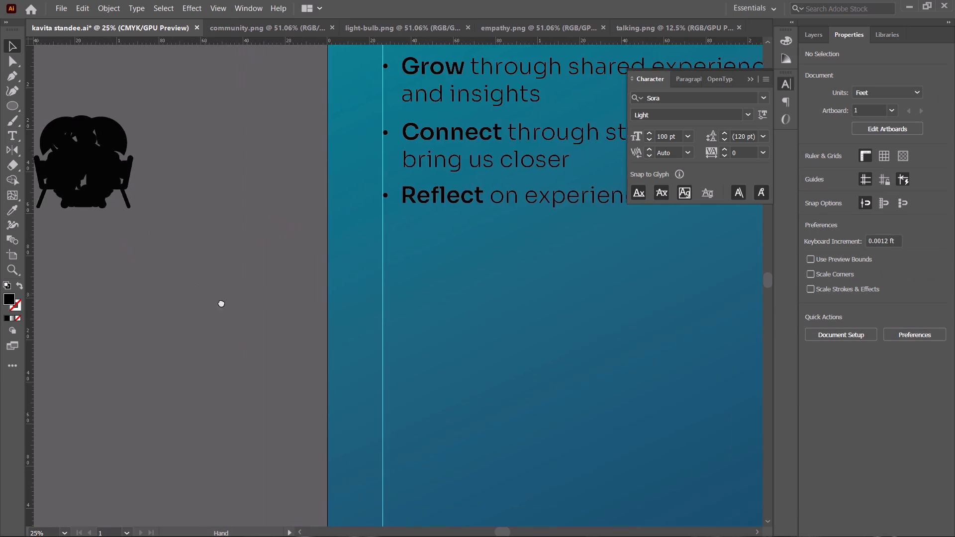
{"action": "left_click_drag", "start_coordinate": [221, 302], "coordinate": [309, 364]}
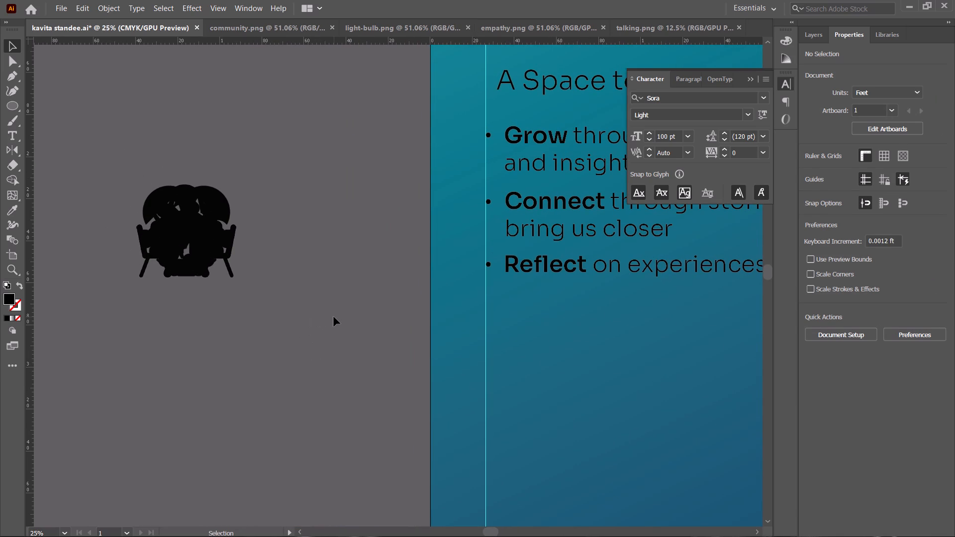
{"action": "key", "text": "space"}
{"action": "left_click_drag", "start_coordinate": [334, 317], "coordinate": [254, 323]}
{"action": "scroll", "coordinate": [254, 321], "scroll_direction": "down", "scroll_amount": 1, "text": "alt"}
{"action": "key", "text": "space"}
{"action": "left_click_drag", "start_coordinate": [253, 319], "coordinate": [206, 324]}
Close the community, light-bulb, empathy and talking PNG documents, keeping only the kavita standee file open.
{"action": "left_click", "coordinate": [340, 24]}
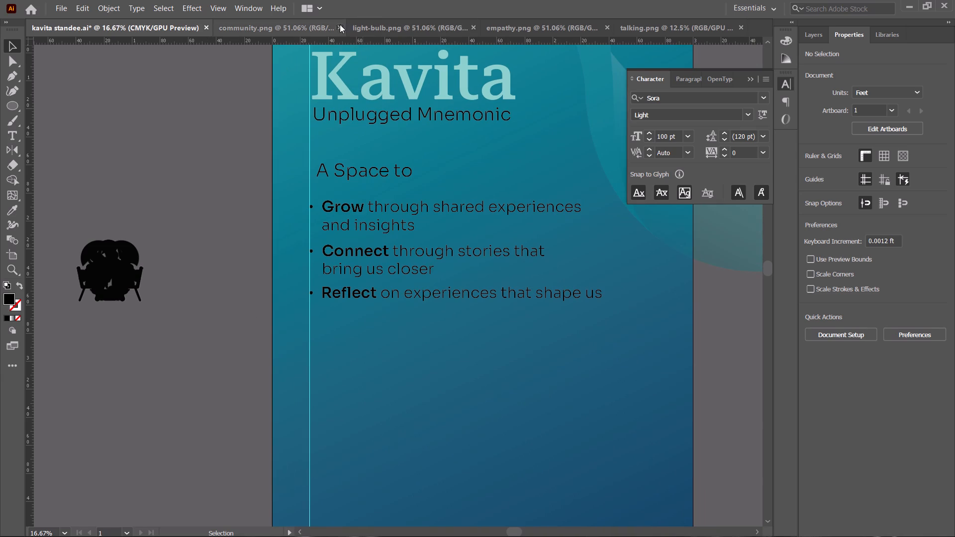
{"action": "left_click", "coordinate": [374, 26]}
{"action": "left_click", "coordinate": [372, 25]}
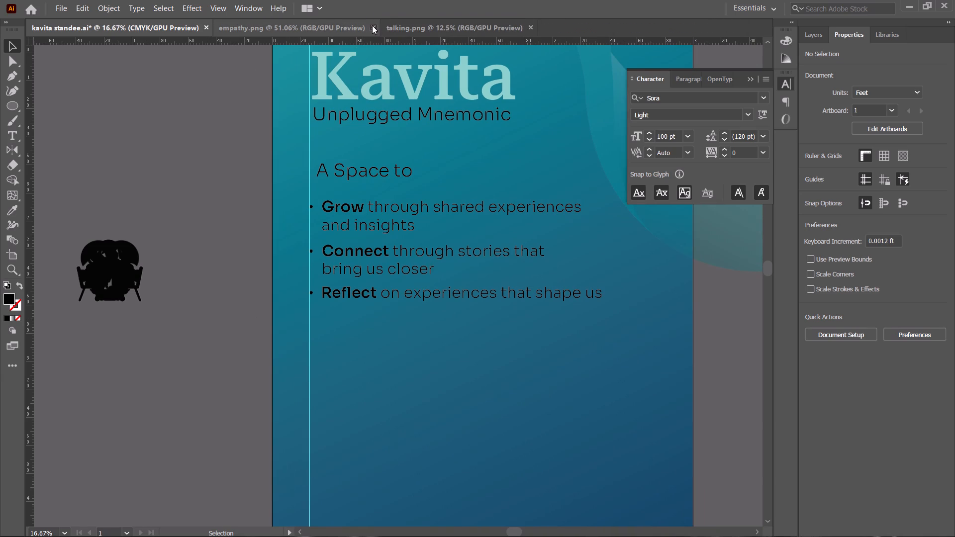
{"action": "left_click", "coordinate": [365, 24]}
{"action": "left_click", "coordinate": [206, 307]}
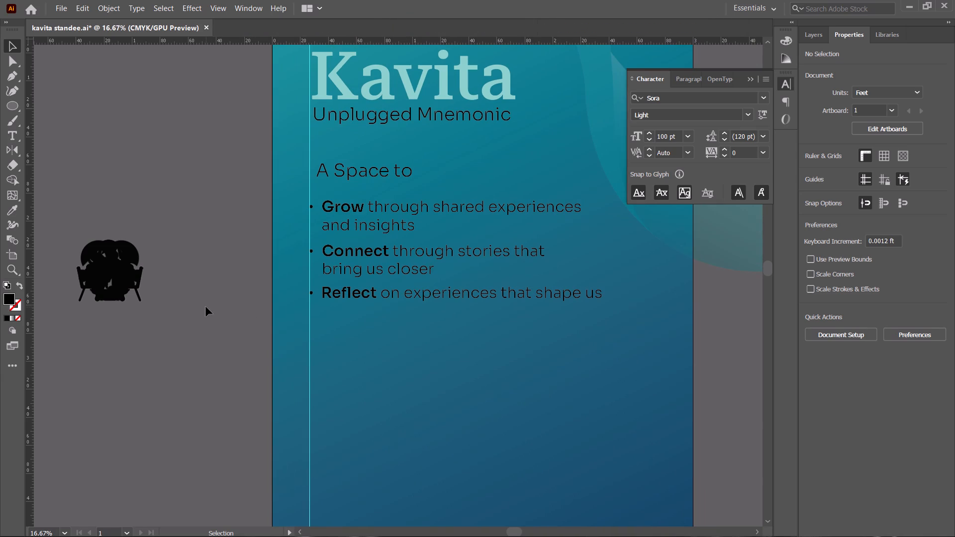
Copy the tagline "Your Voice Matters. Nothing Less" from the Kavita Unplugged Standee Brief in the browser and return to Illustrator.
{"action": "scroll", "coordinate": [206, 307], "scroll_direction": "down", "scroll_amount": 2}
{"action": "key", "text": "alt+Tab"}
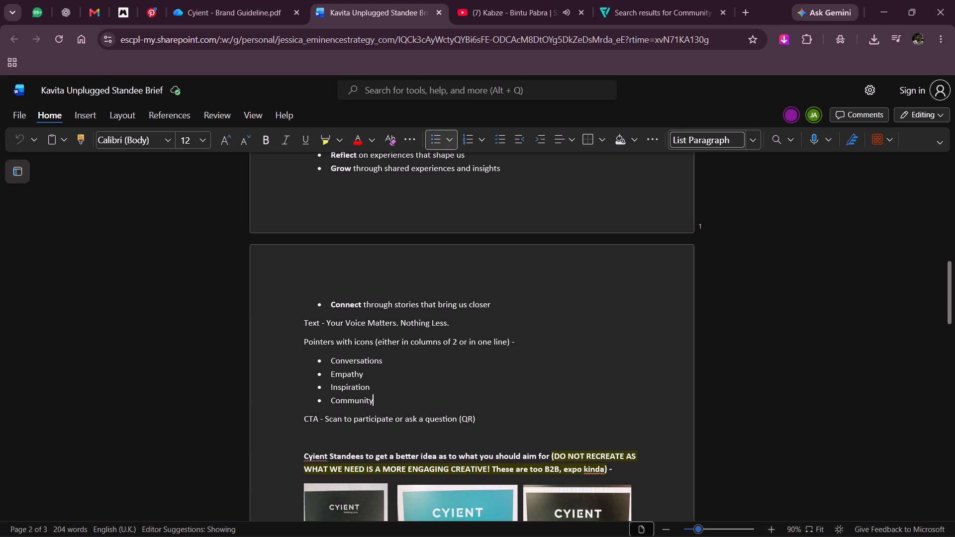
{"action": "left_click_drag", "start_coordinate": [327, 323], "coordinate": [382, 324]}
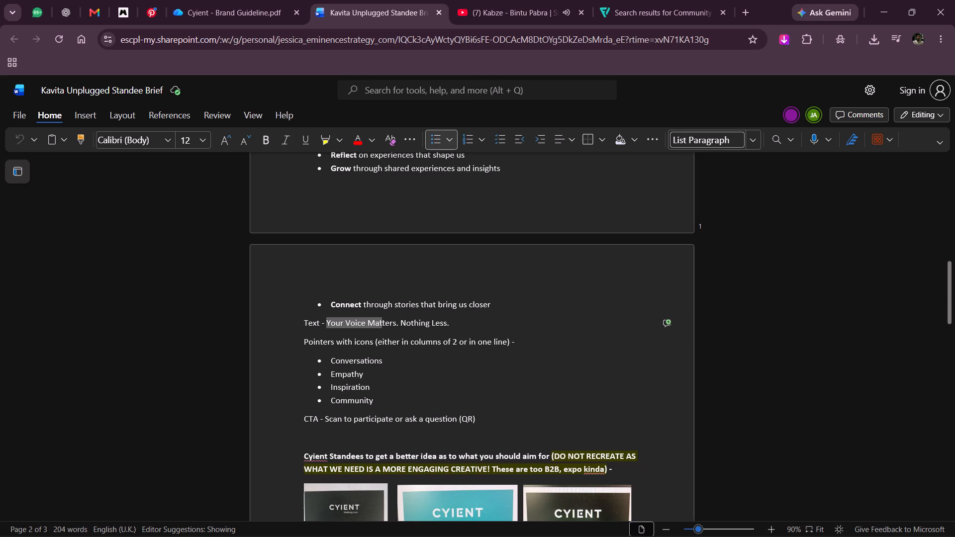
{"action": "left_click_drag", "start_coordinate": [382, 324], "coordinate": [446, 323]}
{"action": "key", "text": "ctrl+c"}
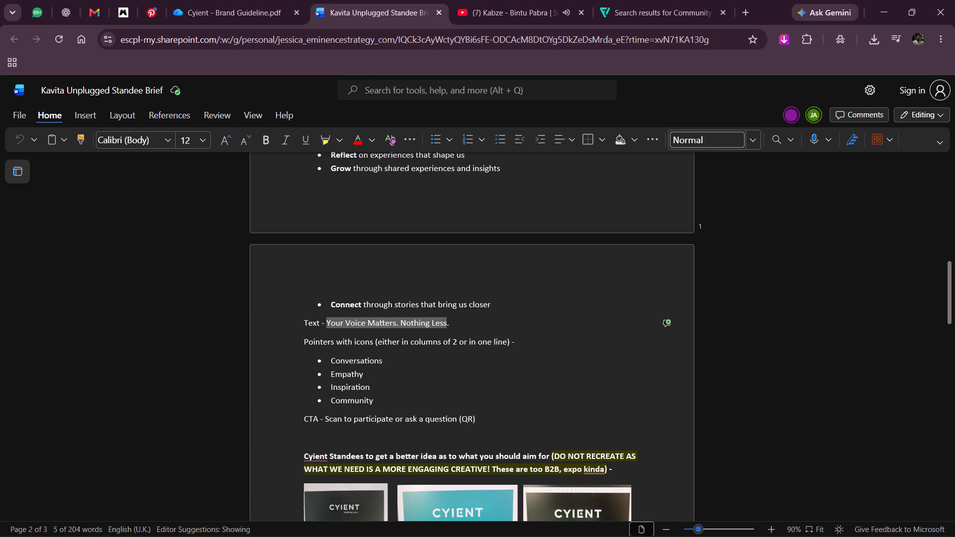
{"action": "left_click", "coordinate": [515, 321]}
{"action": "key", "text": "alt+Tab"}
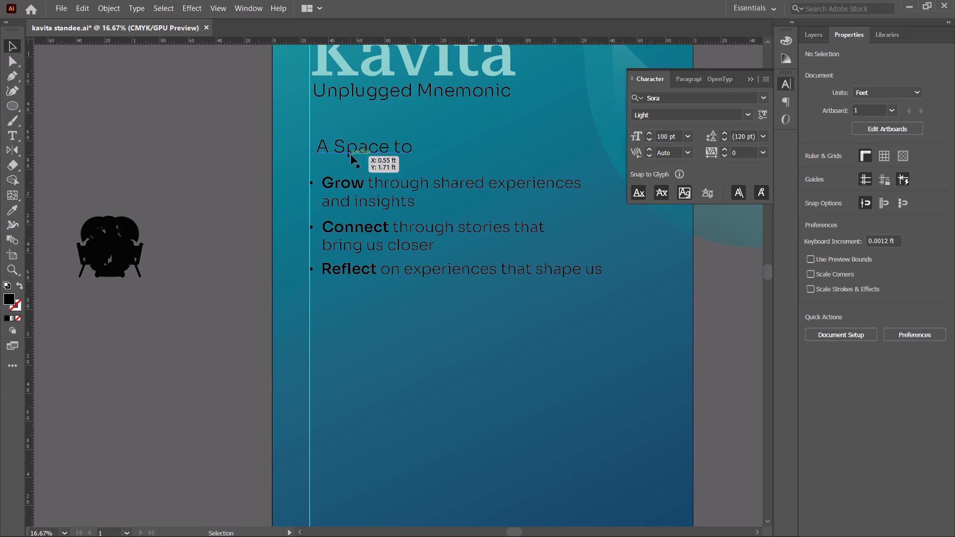
Duplicate the "A Space to" text below the Reflect bullet and replace it with the copied tagline, breaking the line before "Nothing Less".
{"action": "left_click_drag", "start_coordinate": [356, 147], "coordinate": [347, 339], "text": "alt"}
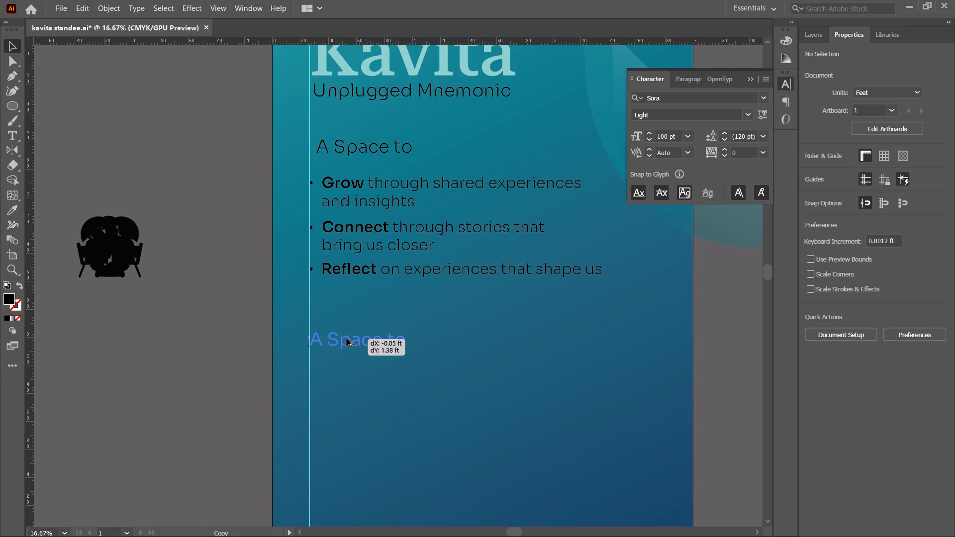
{"action": "left_click_drag", "start_coordinate": [347, 339], "coordinate": [350, 323], "text": "alt"}
{"action": "left_click", "coordinate": [369, 378]}
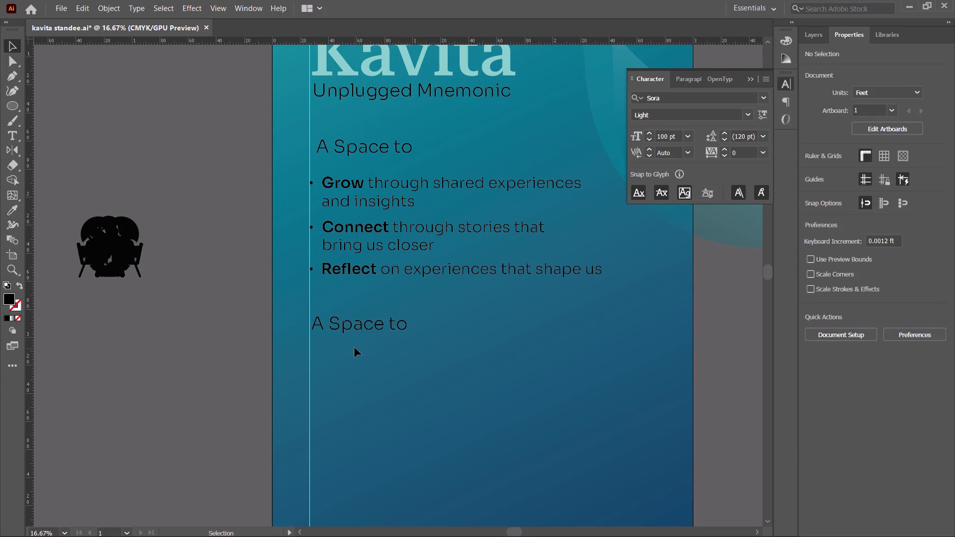
{"action": "key", "text": "alt+Tab"}
{"action": "left_click", "coordinate": [270, 0]}
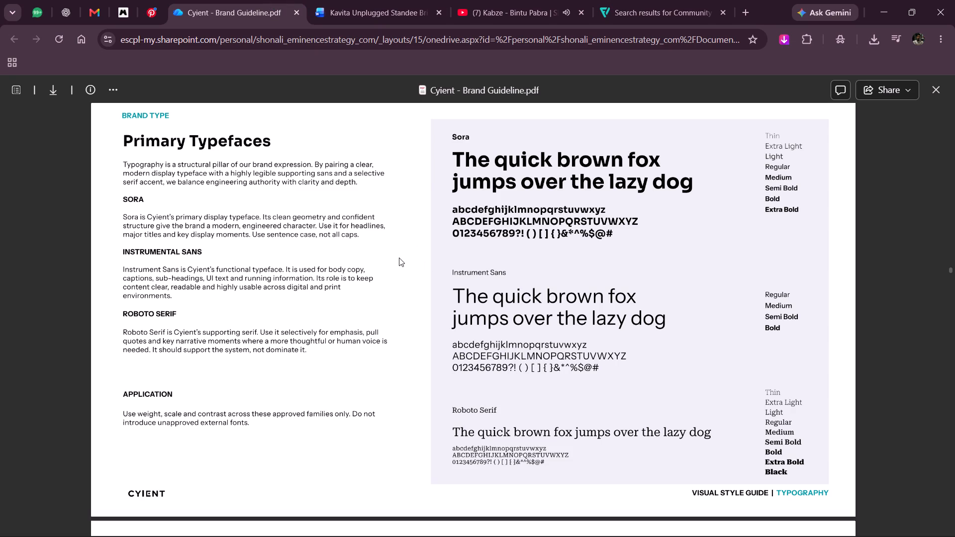
{"action": "key", "text": "alt+Tab"}
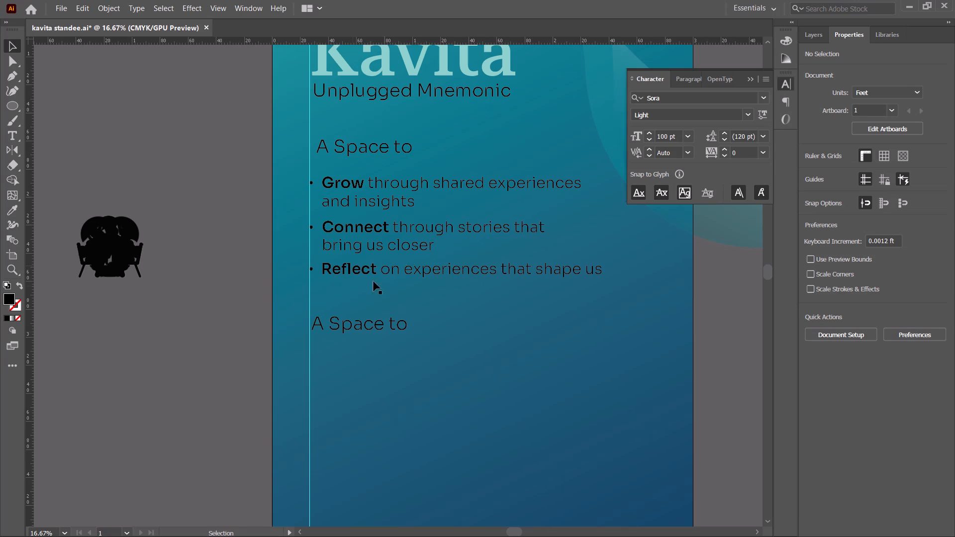
{"action": "double_click", "coordinate": [356, 327]}
{"action": "double_click", "coordinate": [356, 327]}
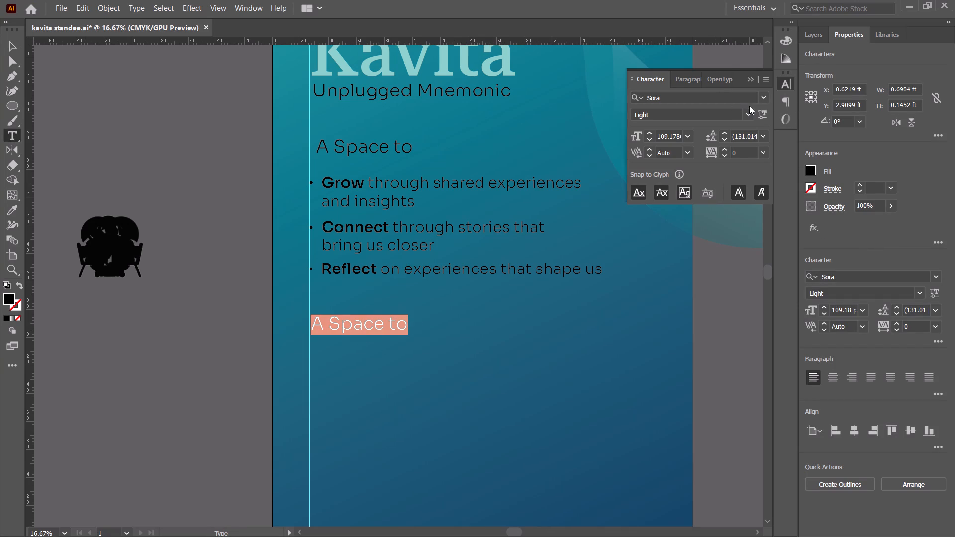
{"action": "key", "text": "ctrl+v"}
{"action": "left_click", "coordinate": [488, 322]}
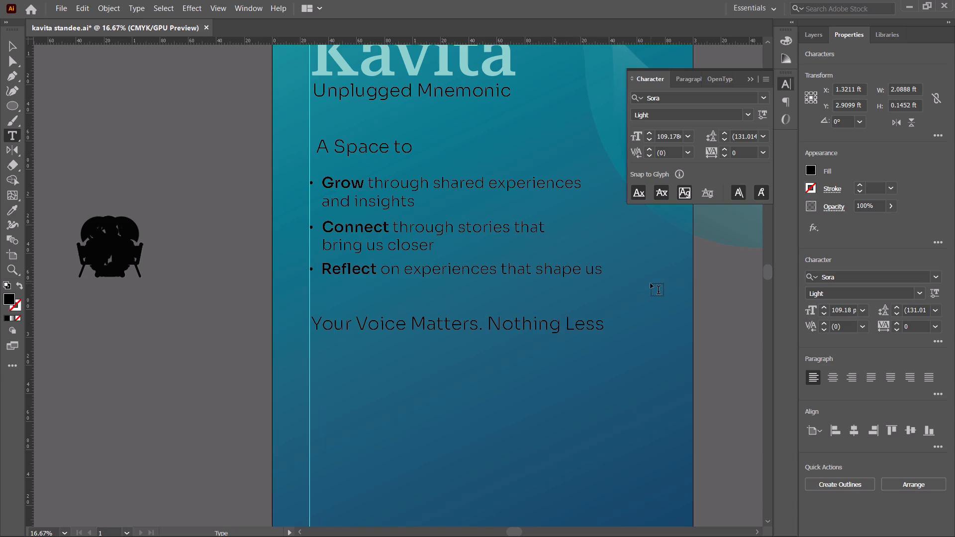
{"action": "key", "text": "BackSpace"}
{"action": "key", "text": "Return"}
Set the tagline's first line, "Your Voice Matters.", in Sora Bold.
{"action": "key", "text": "alt+Tab"}
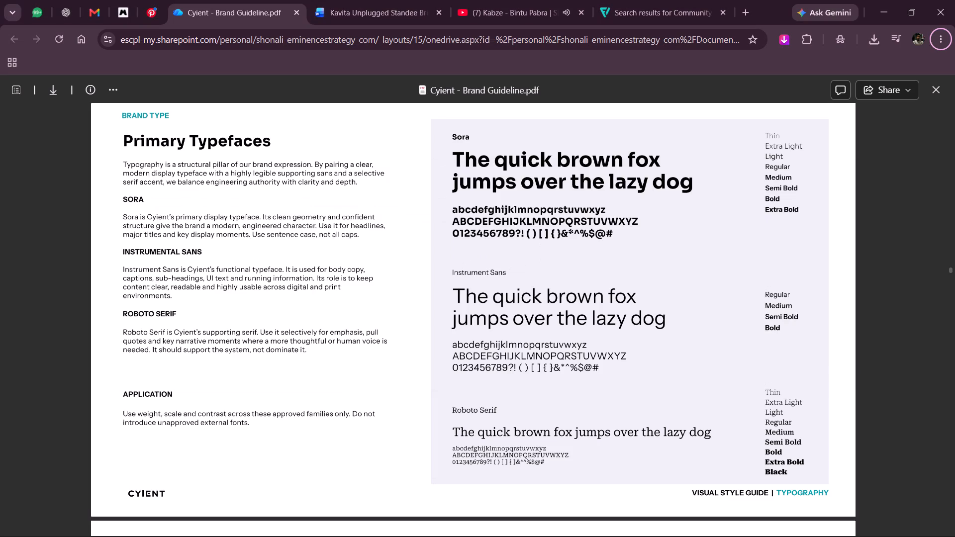
{"action": "key", "text": "alt+Tab"}
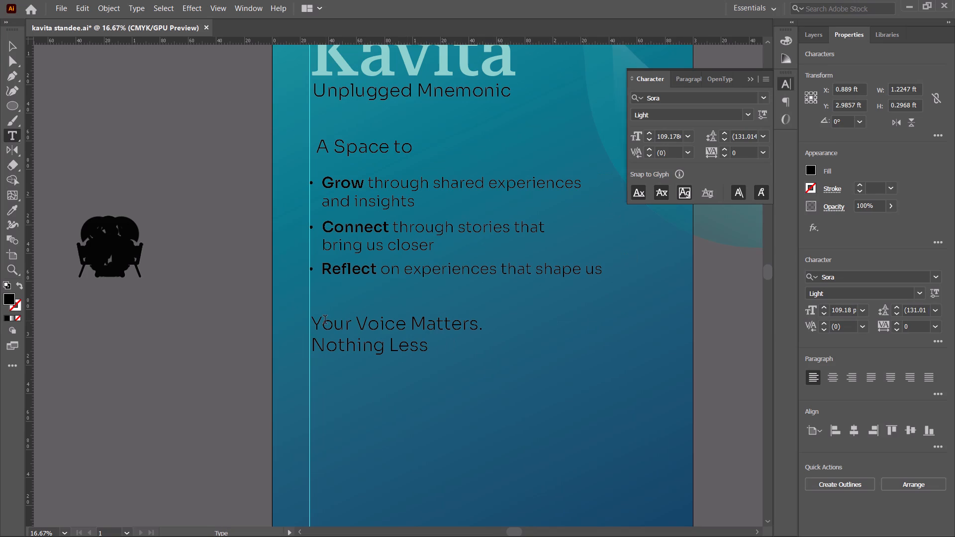
{"action": "left_click_drag", "start_coordinate": [314, 324], "coordinate": [514, 324]}
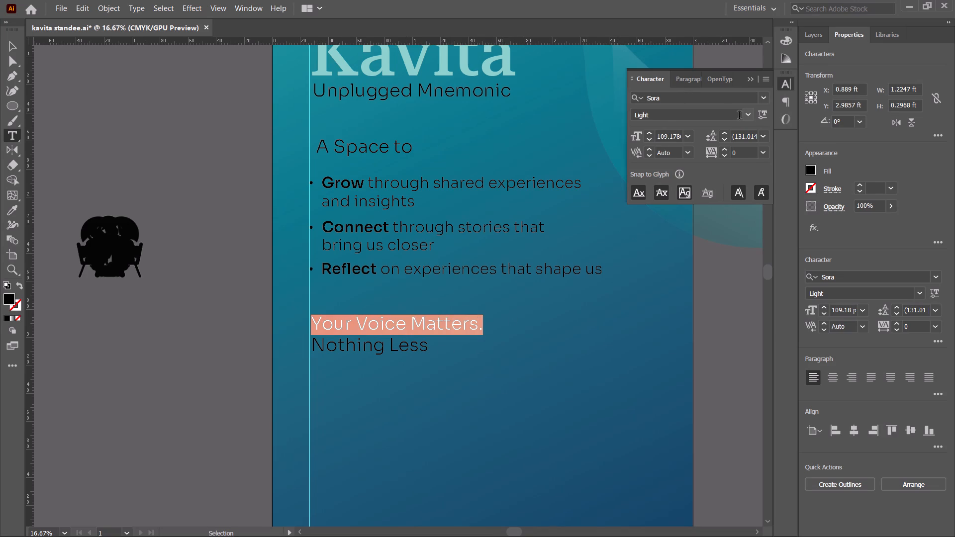
{"action": "left_click", "coordinate": [748, 116]}
{"action": "left_click", "coordinate": [708, 194]}
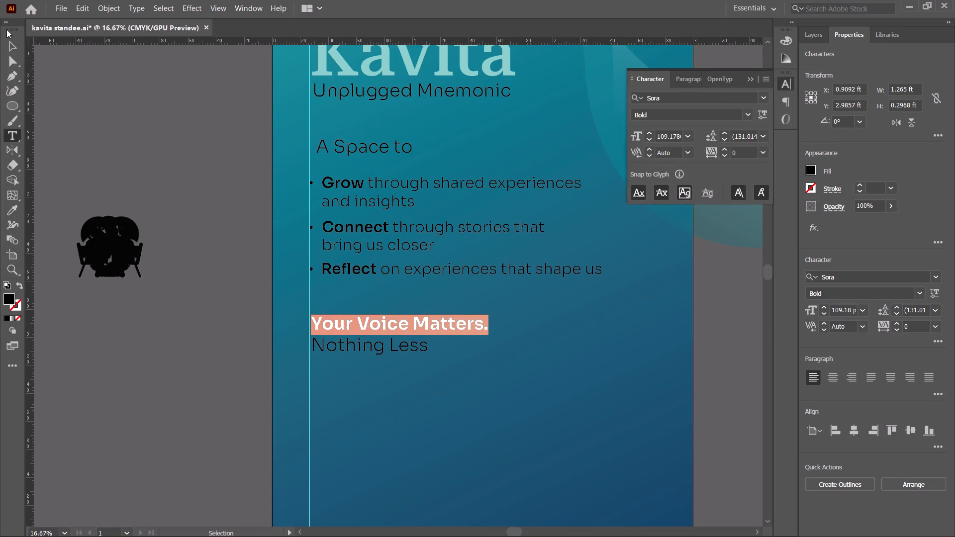
{"action": "left_click", "coordinate": [9, 39]}
{"action": "left_click", "coordinate": [152, 206]}
Set the tagline's second line, "Nothing Less", in Sora SemiBold.
{"action": "key", "text": "t"}
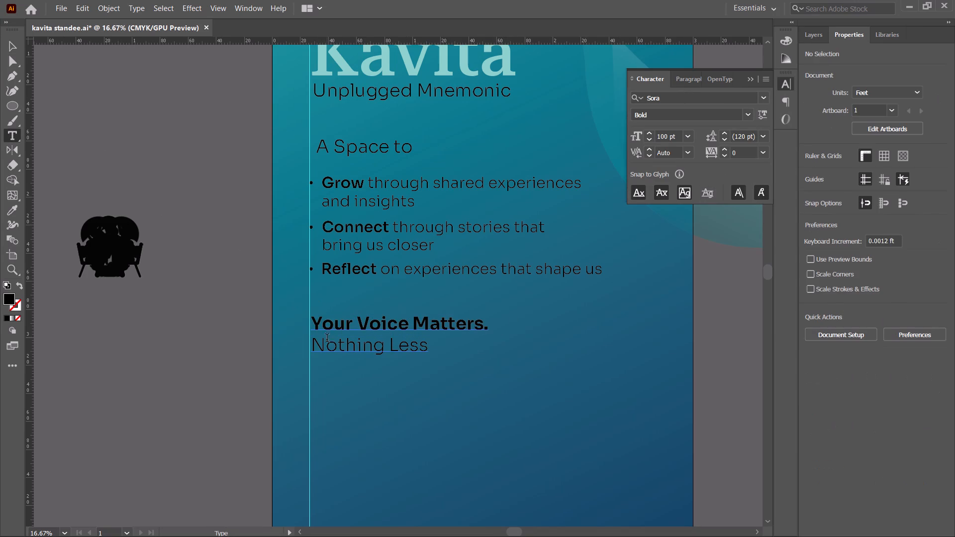
{"action": "left_click_drag", "start_coordinate": [311, 346], "coordinate": [437, 347]}
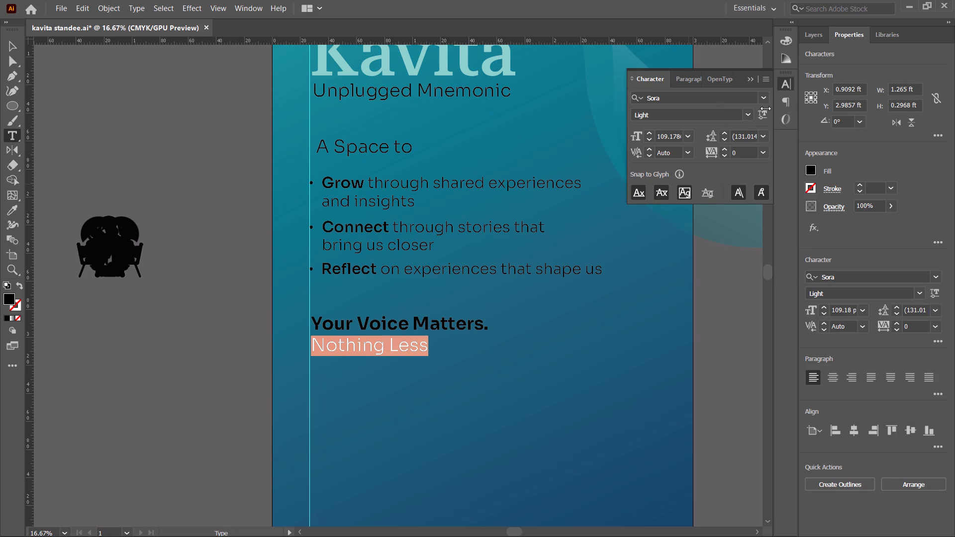
{"action": "left_click", "coordinate": [746, 115]}
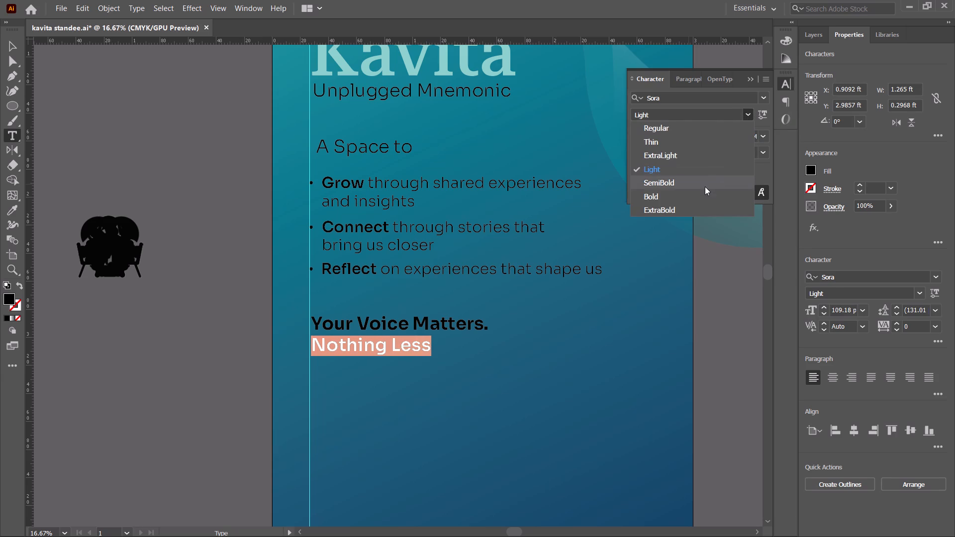